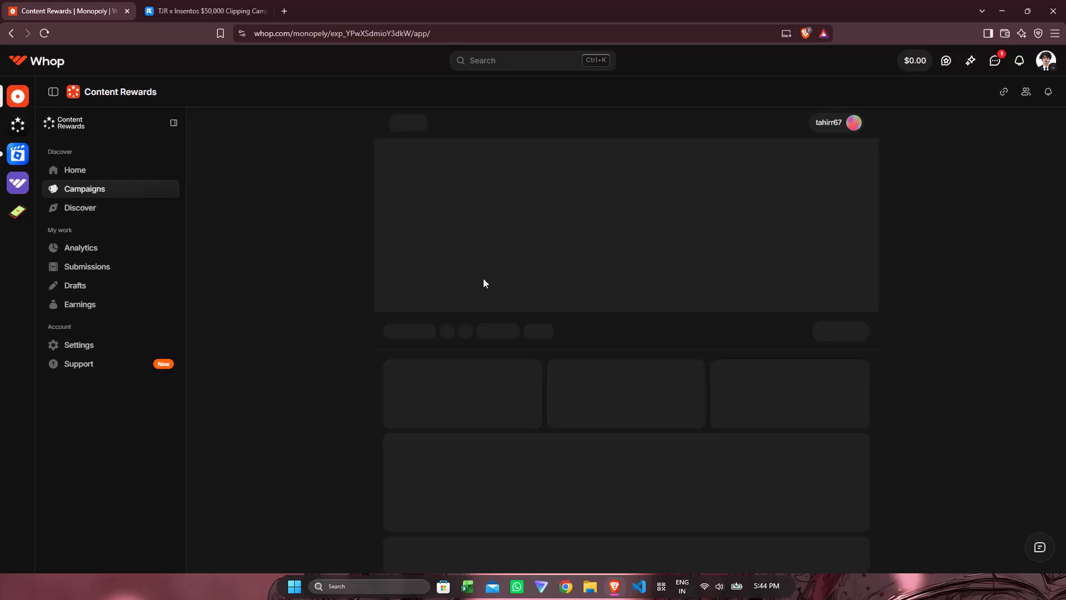
# Look over the Showcase Clipping [New] campaign page and close the TJR x Insentos clipping campaign tab.
pyautogui.scroll(-1, 525, 414)
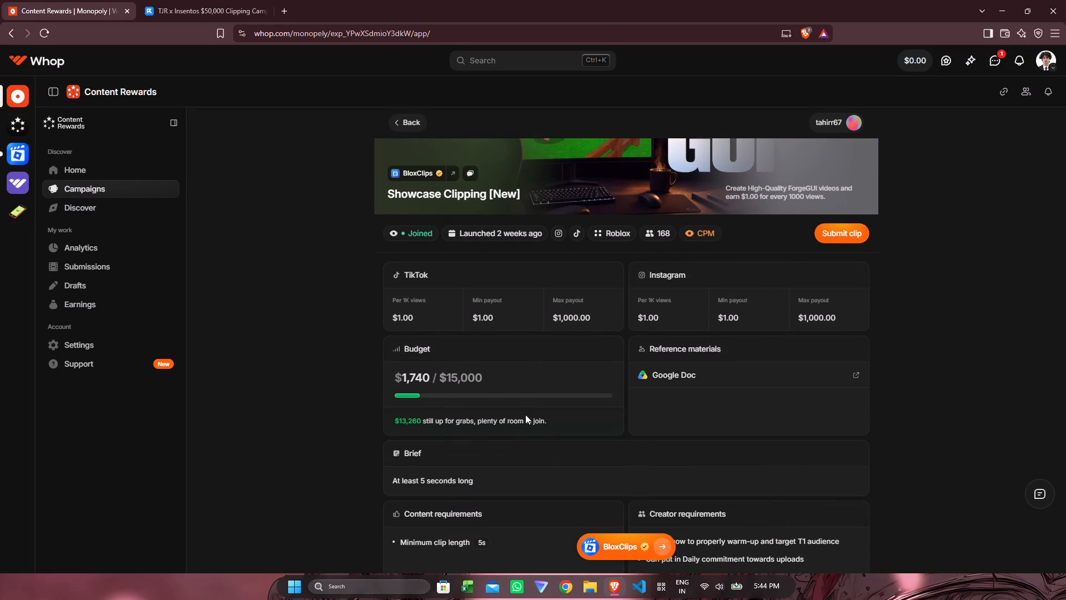
pyautogui.scroll(1, 525, 414)
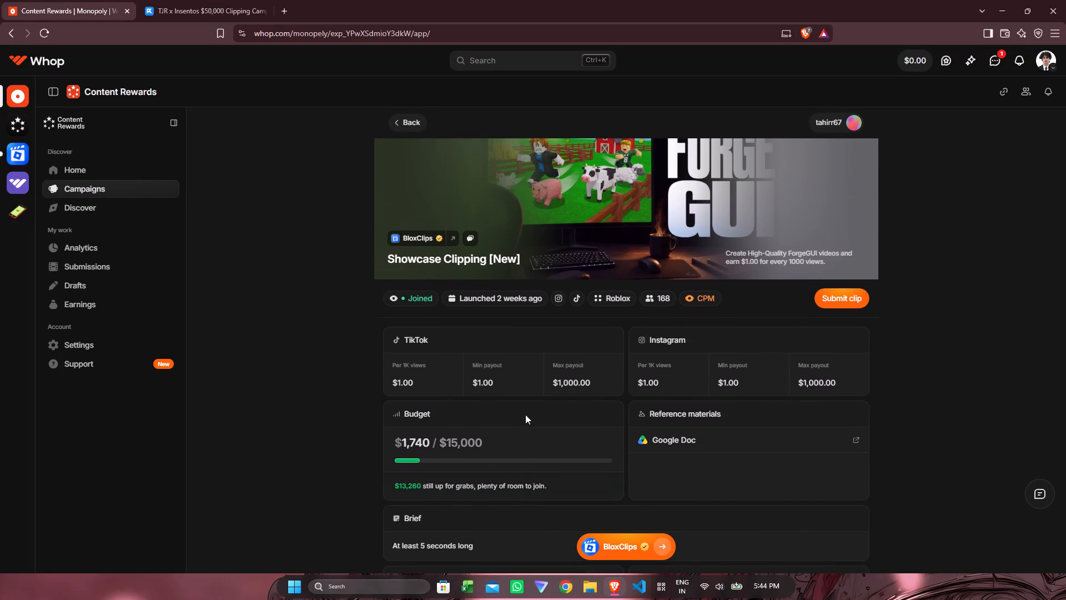
pyautogui.scroll(1, 525, 414)
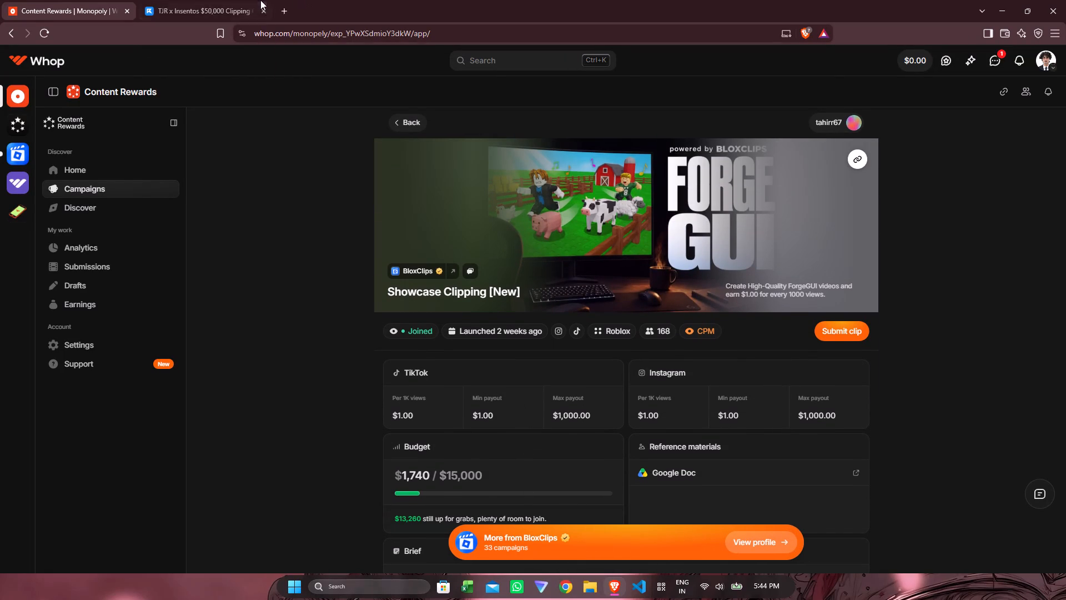
pyautogui.click(264, 14)
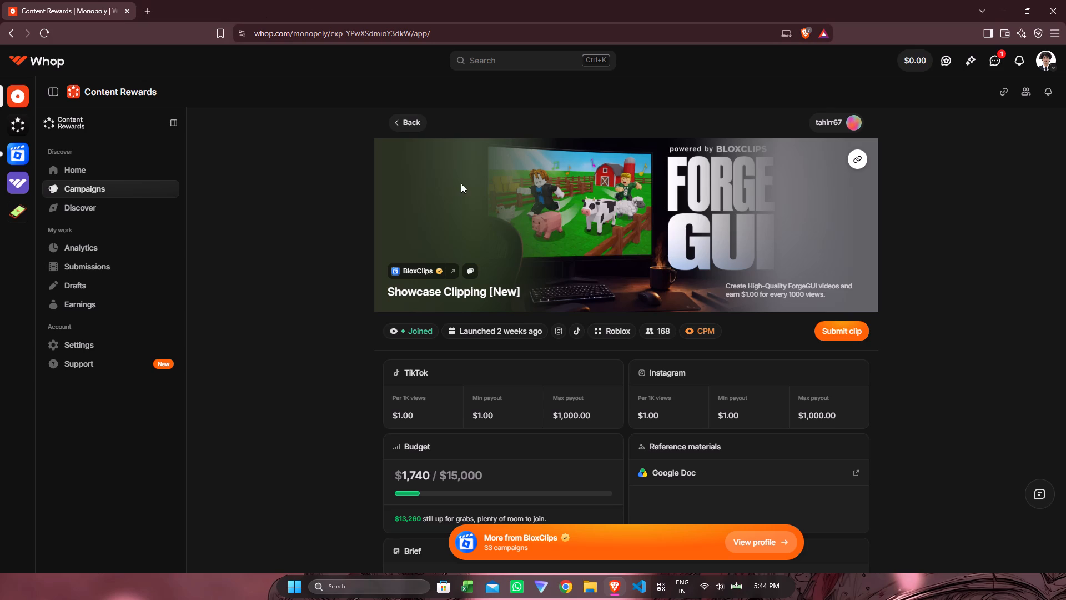
# Open the Google Doc listed in the Showcase Clipping campaign's reference materials.
pyautogui.scroll(-2, 592, 283)
pyautogui.hscroll(1, 592, 283)
pyautogui.click(720, 328)
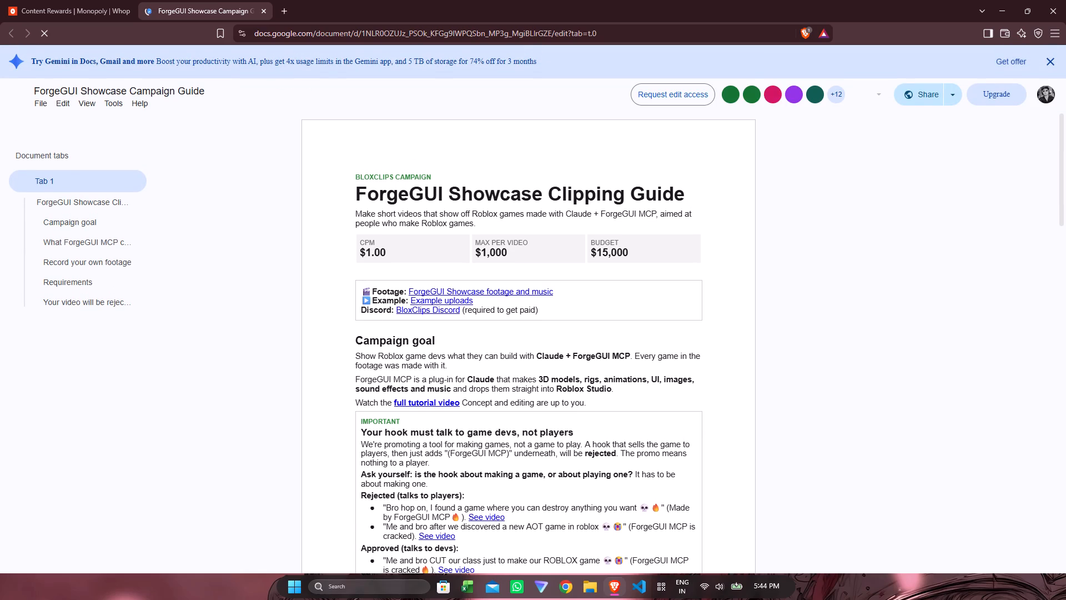
# Open the ForgeGUI Showcase footage and music link from the clipping guide.
pyautogui.click(445, 289)
pyautogui.click(462, 309)
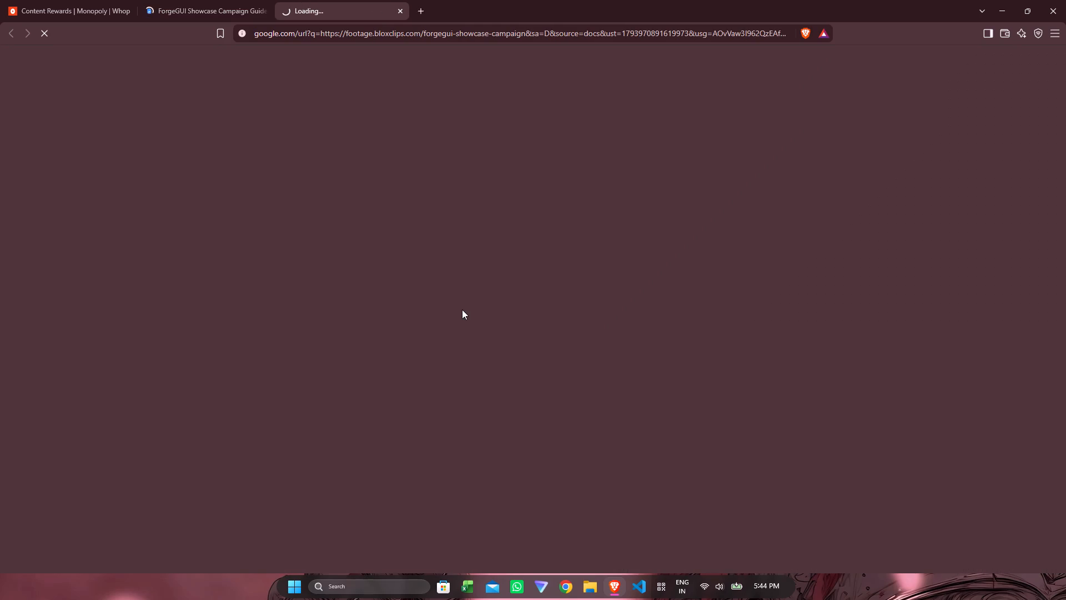
# Return to the ForgeGUI Showcase Clipping Guide and bring up the BloxClips Discord link.
pyautogui.click(219, 0)
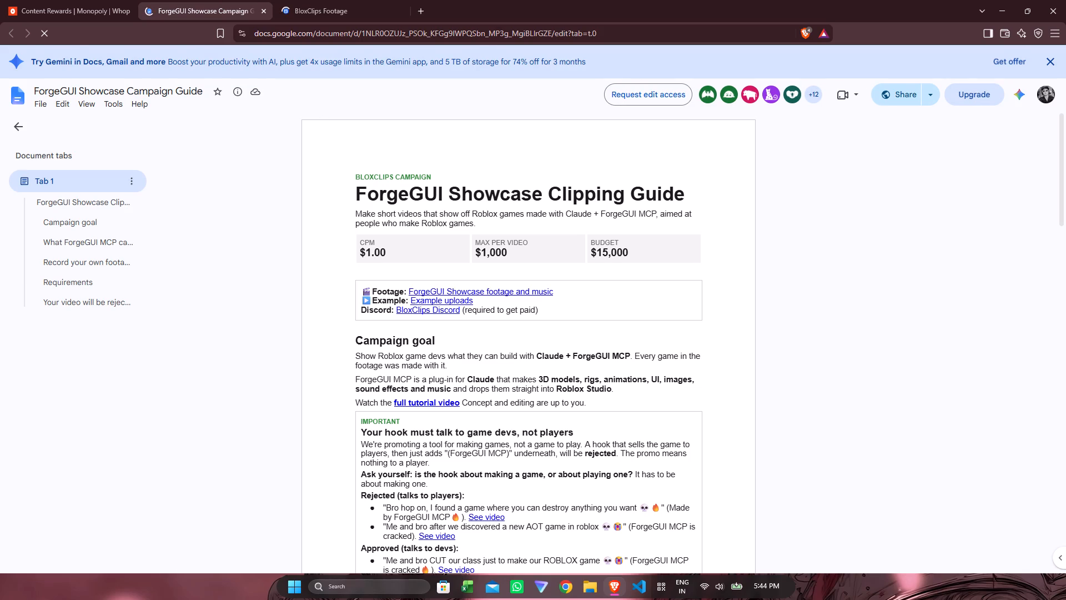
pyautogui.click(431, 310)
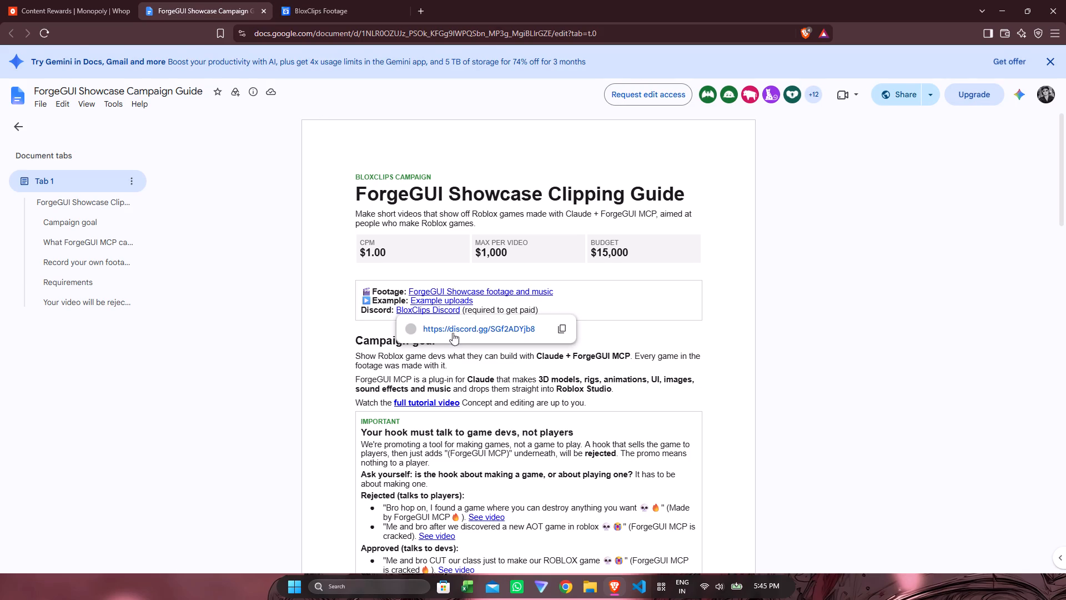
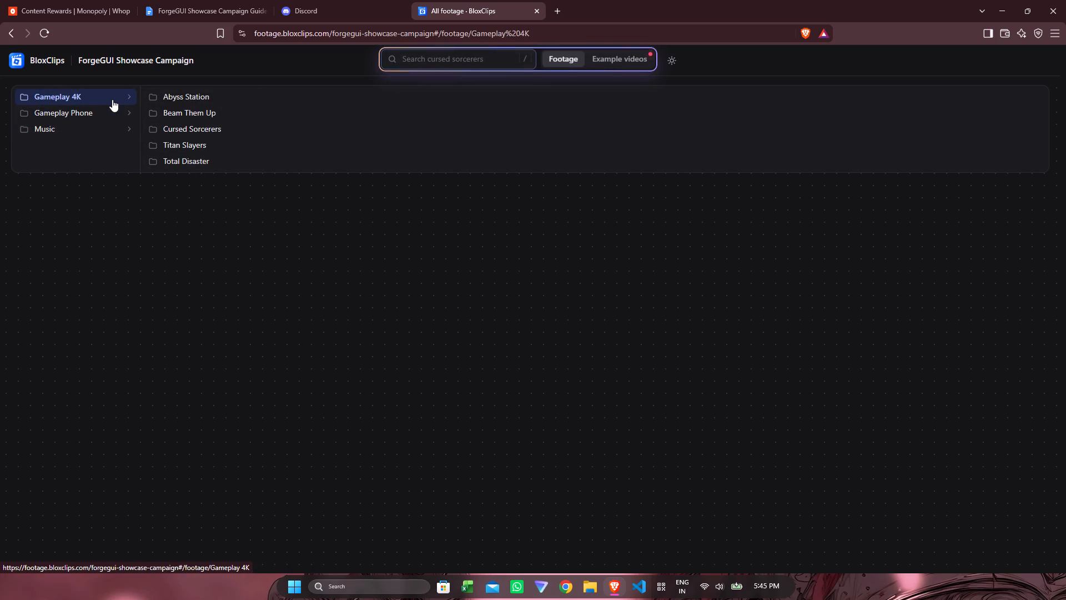
# Preview the Total Disaster clips 13 through 17 in the Gameplay 4K footage folder.
pyautogui.click(187, 162)
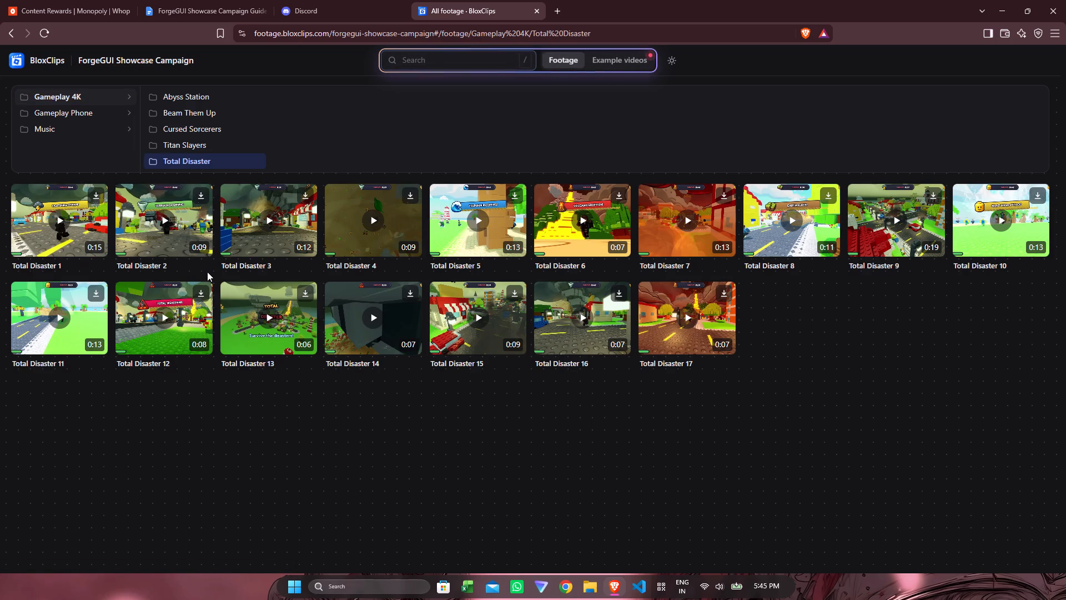
pyautogui.click(277, 313)
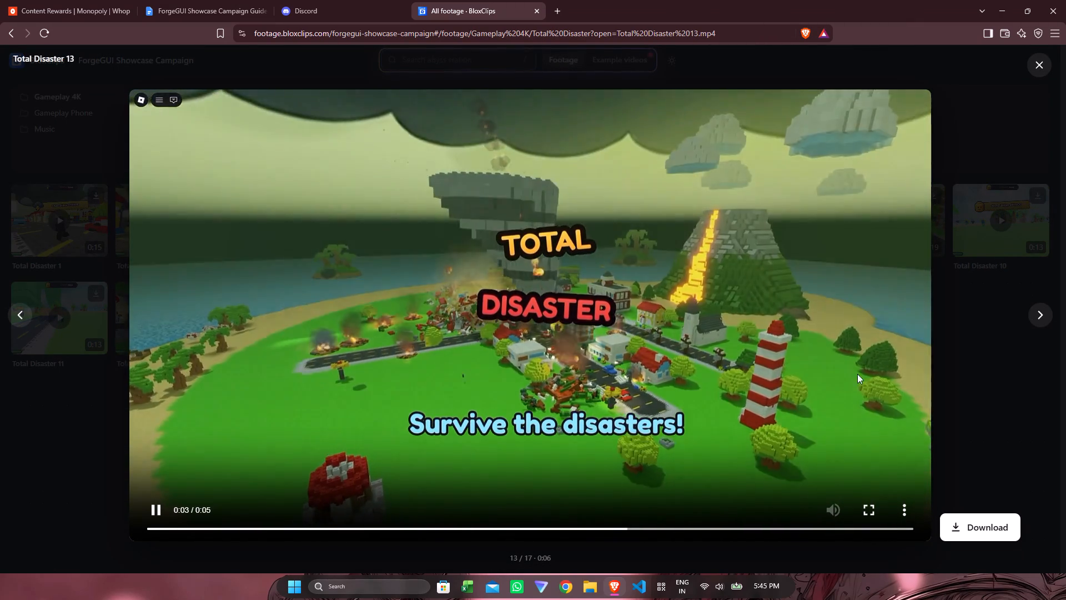
pyautogui.click(1038, 315)
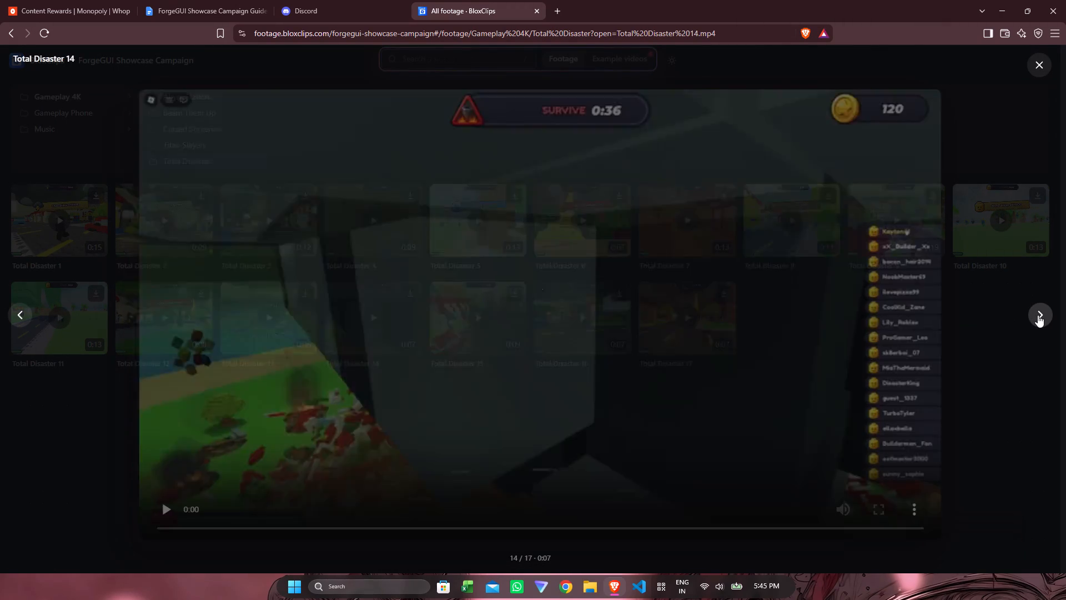
pyautogui.click(1038, 315)
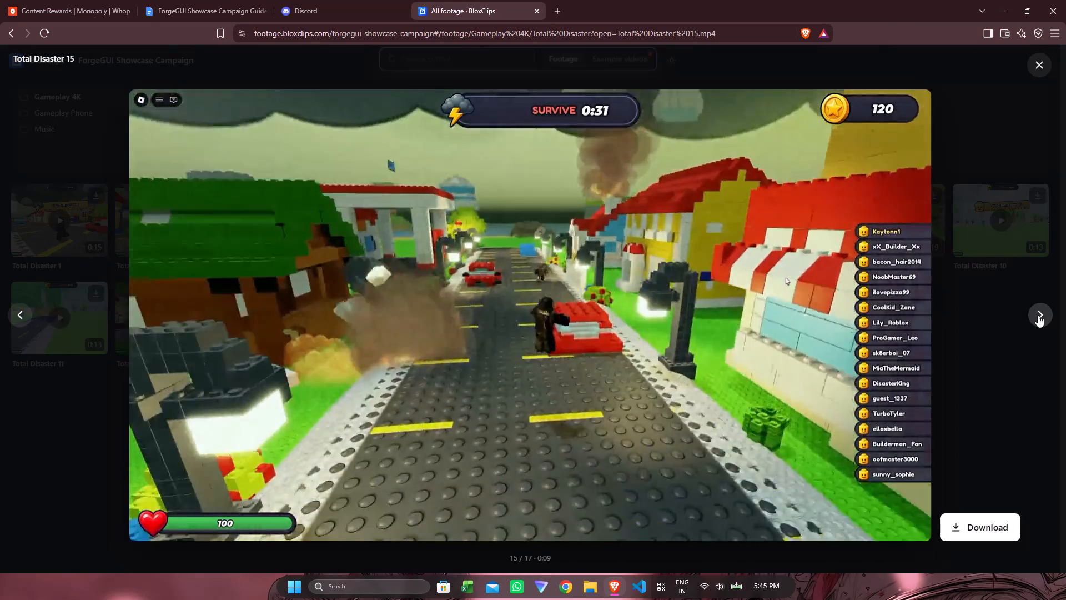
pyautogui.click(1038, 315)
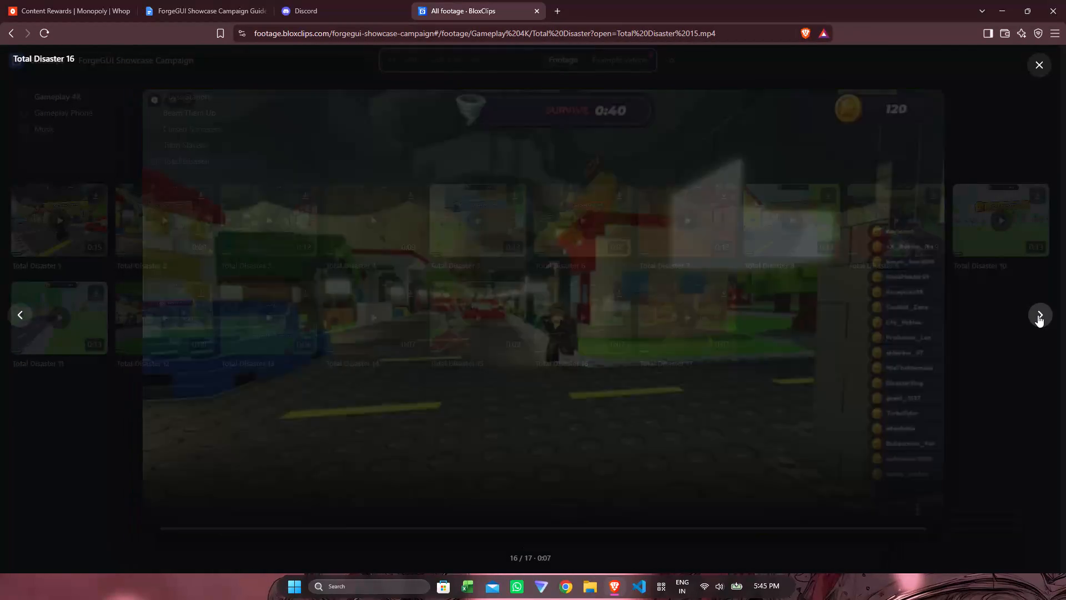
pyautogui.click(1038, 315)
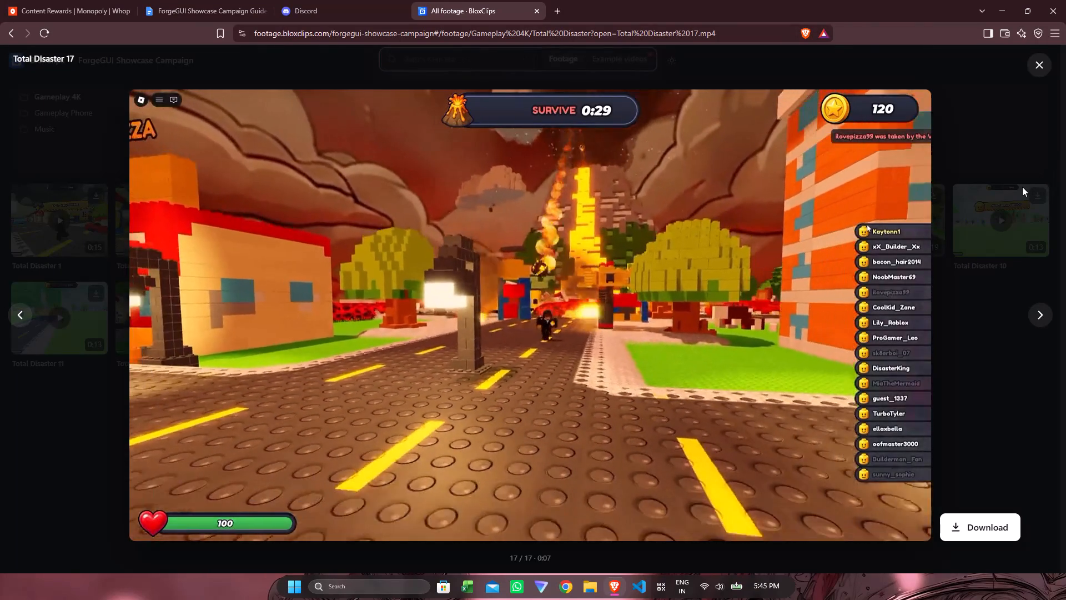
pyautogui.click(1022, 187)
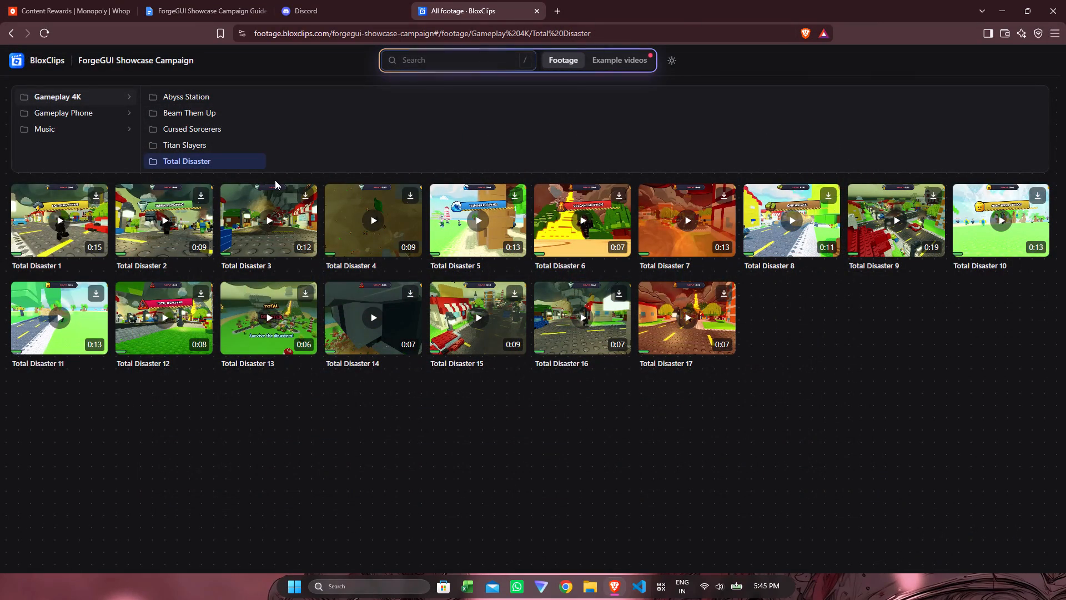
# Preview the Titan Slayers gameplay clips in the Gameplay 4K folder, covering clip 3 and clips 1 through 12.
pyautogui.click(193, 140)
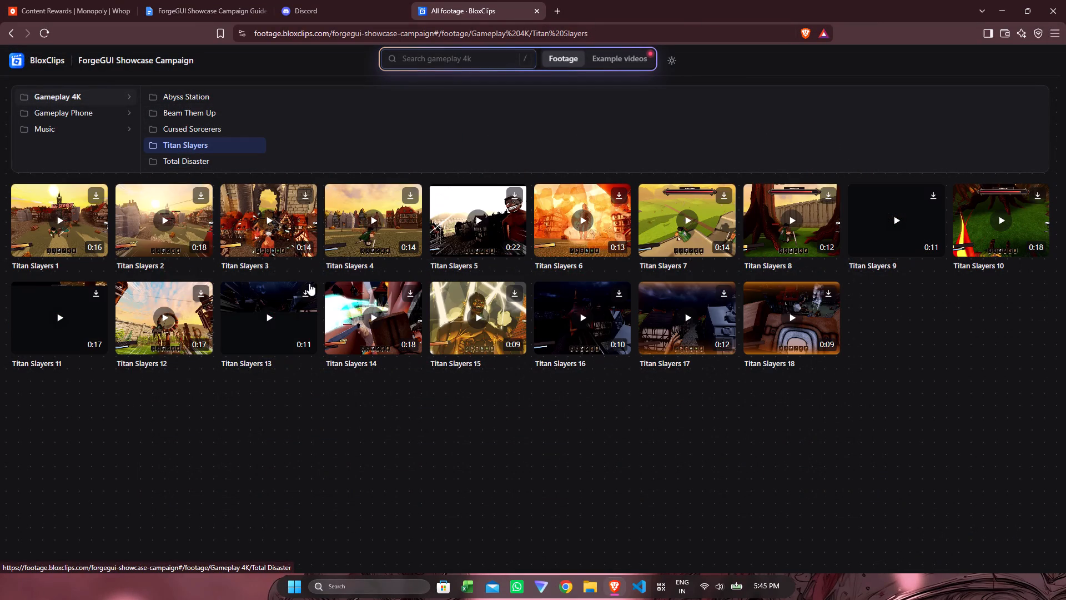
pyautogui.click(268, 224)
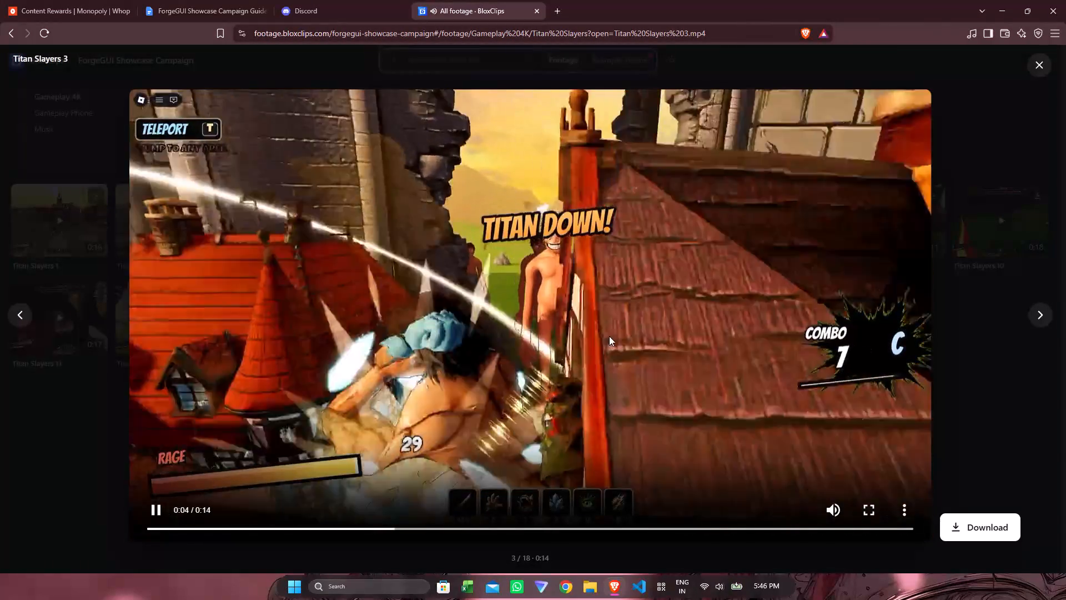
pyautogui.click(23, 264)
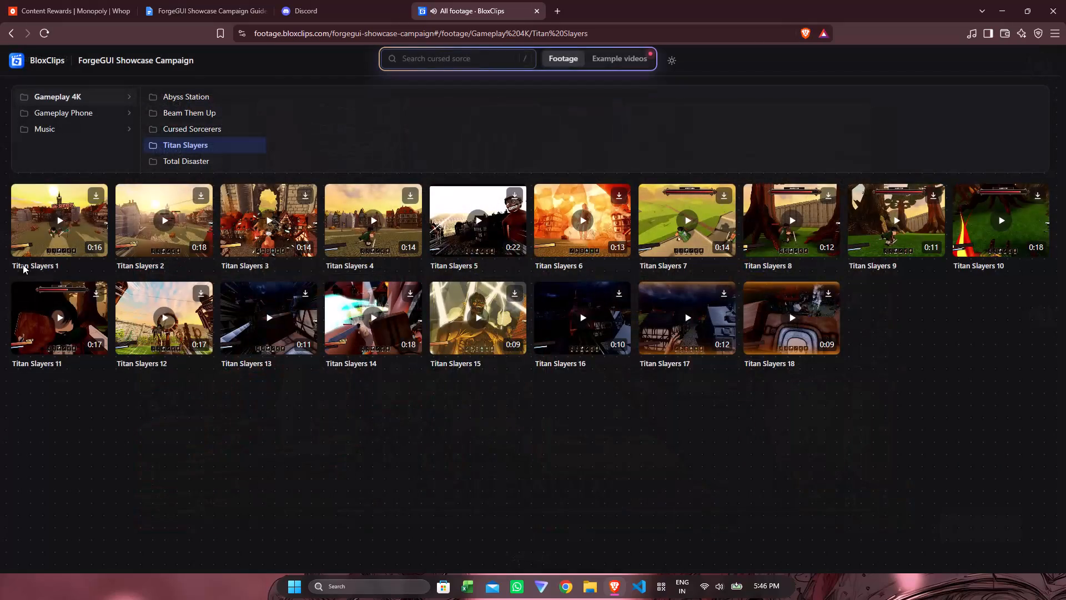
pyautogui.click(53, 220)
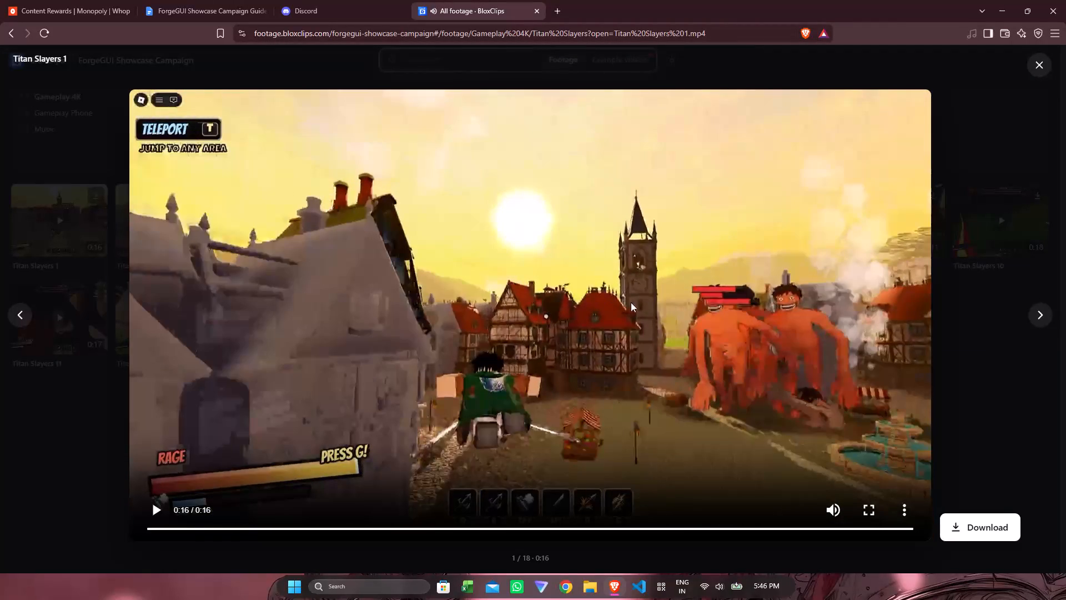
pyautogui.click(1043, 316)
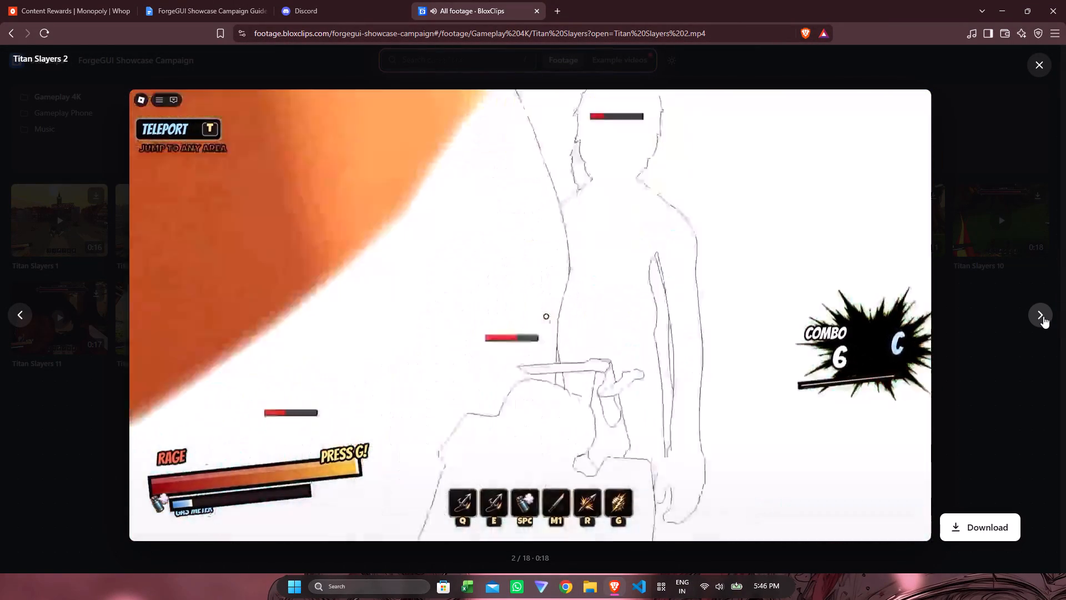
pyautogui.click(1043, 316)
pyautogui.click(1043, 316)
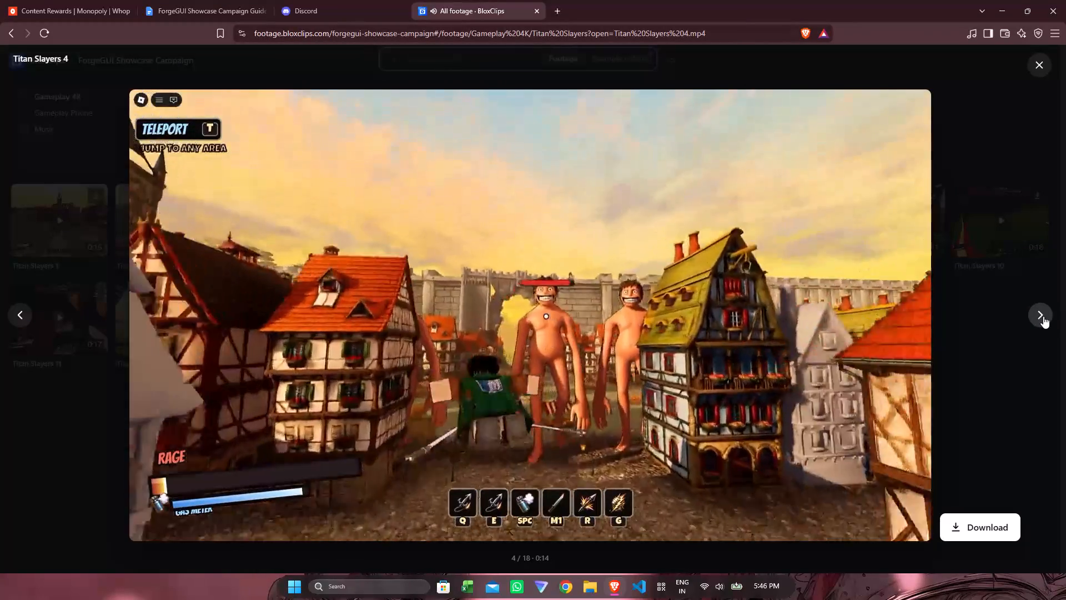
pyautogui.click(1043, 316)
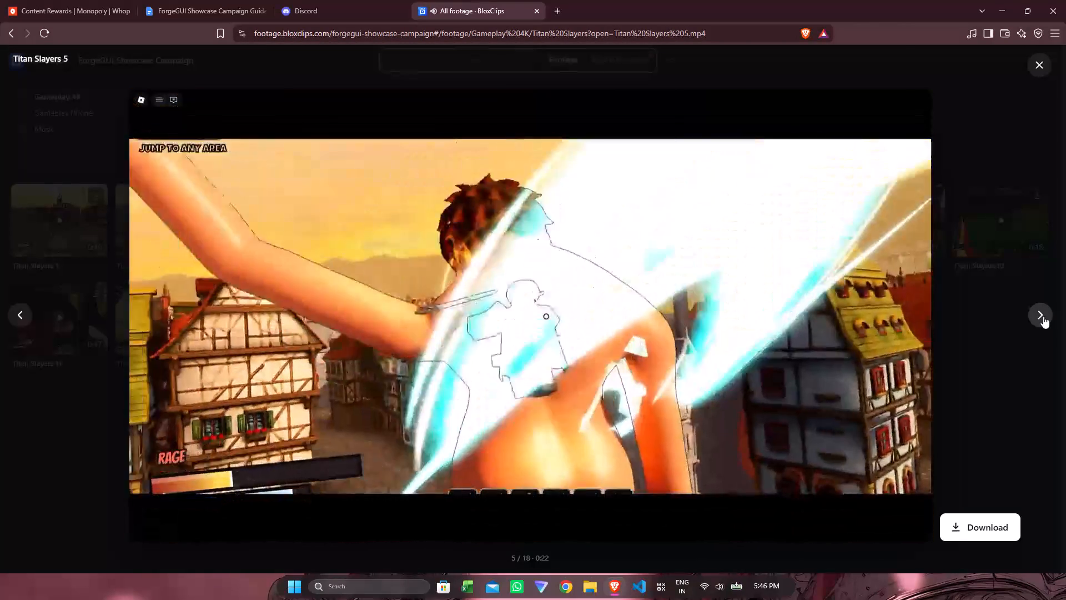
pyautogui.click(1043, 316)
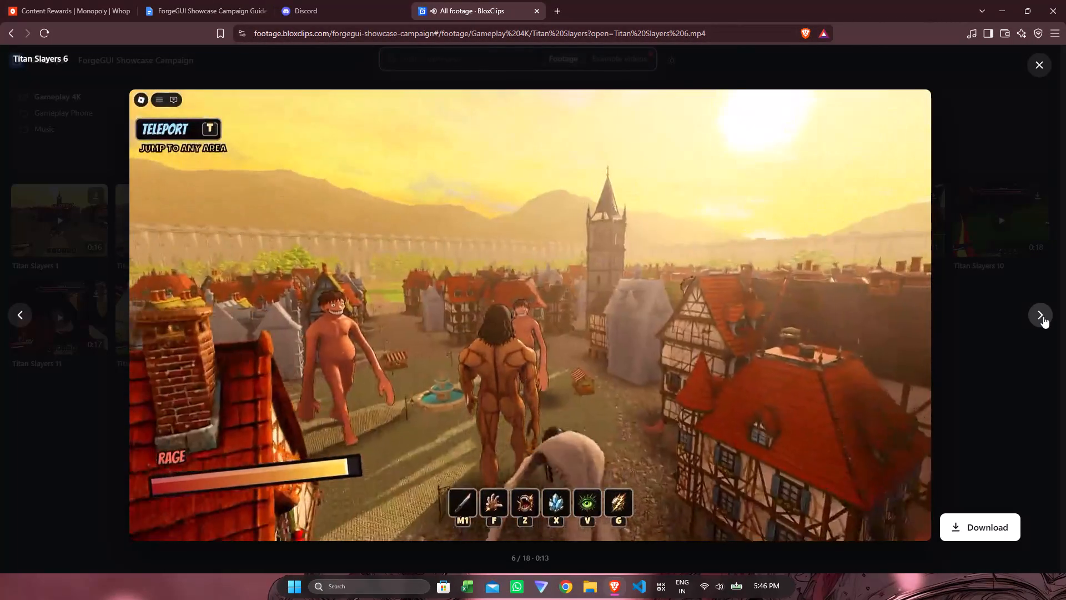
pyautogui.click(1043, 316)
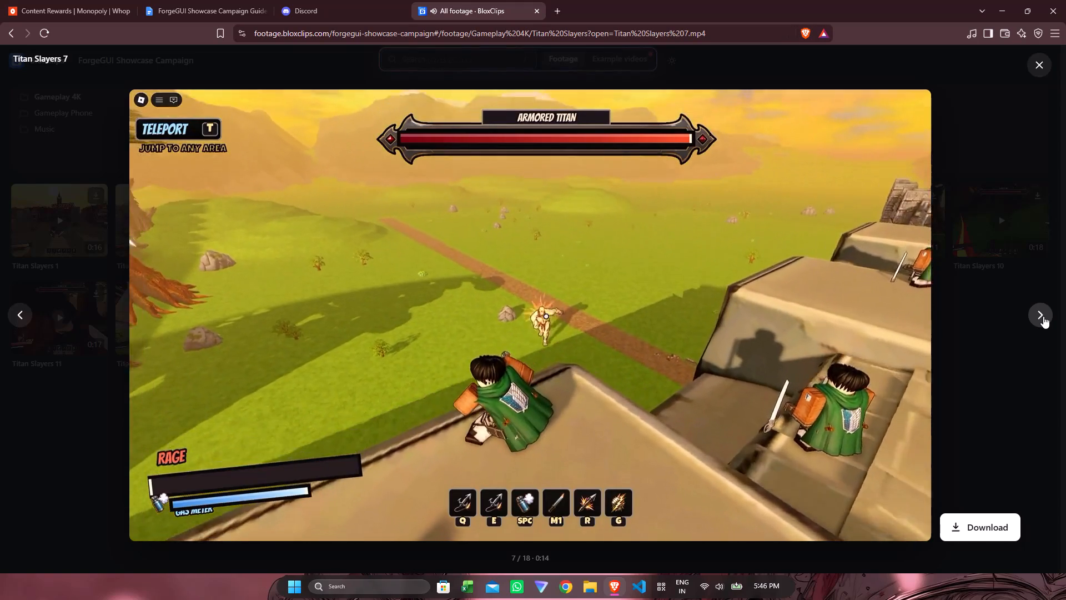
pyautogui.click(1043, 316)
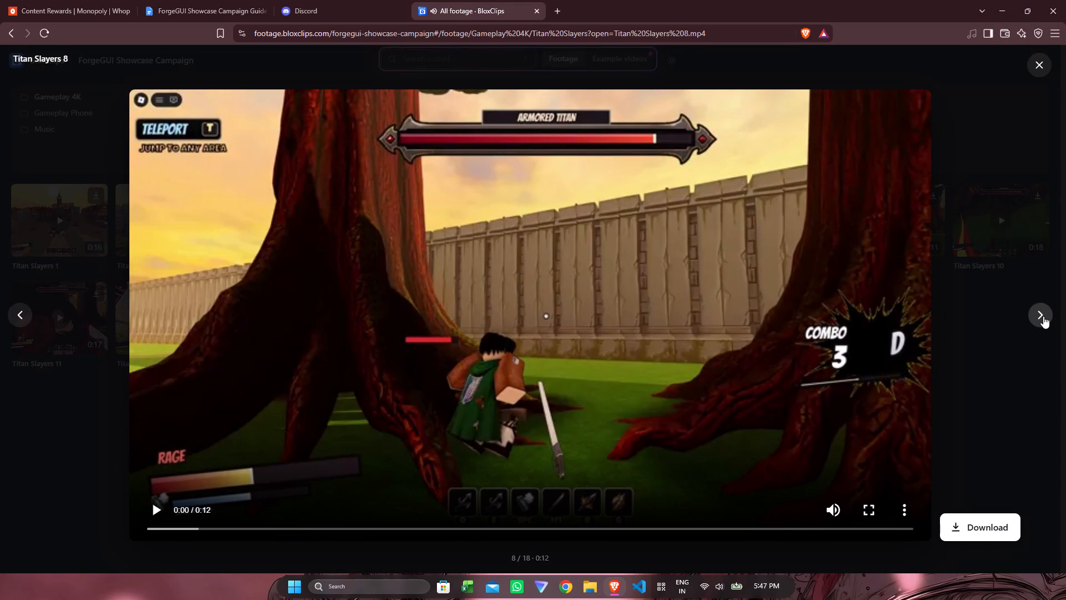
pyautogui.click(1043, 316)
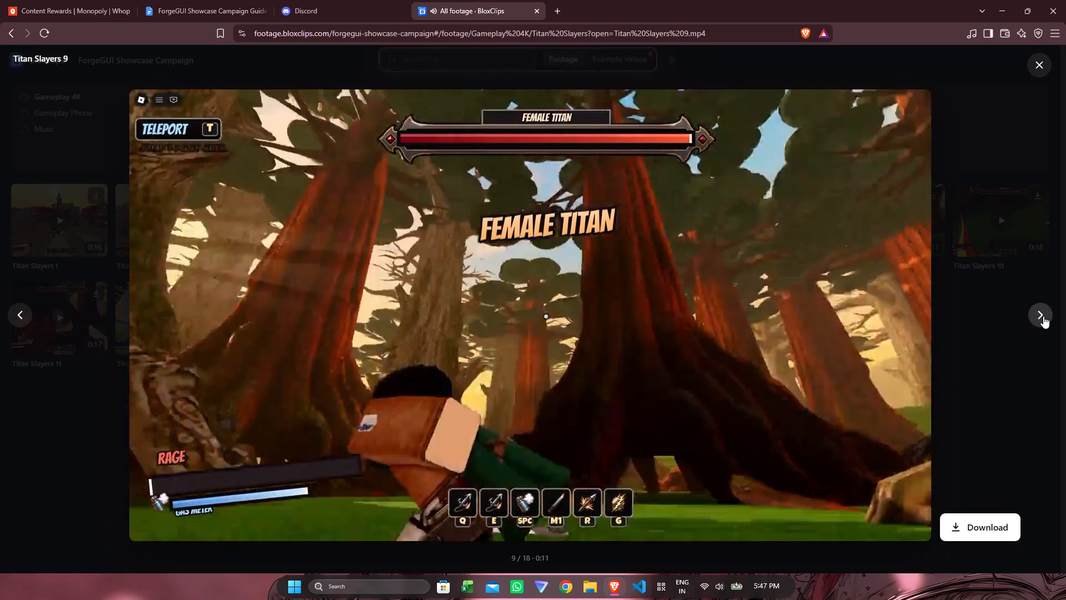
pyautogui.click(1043, 316)
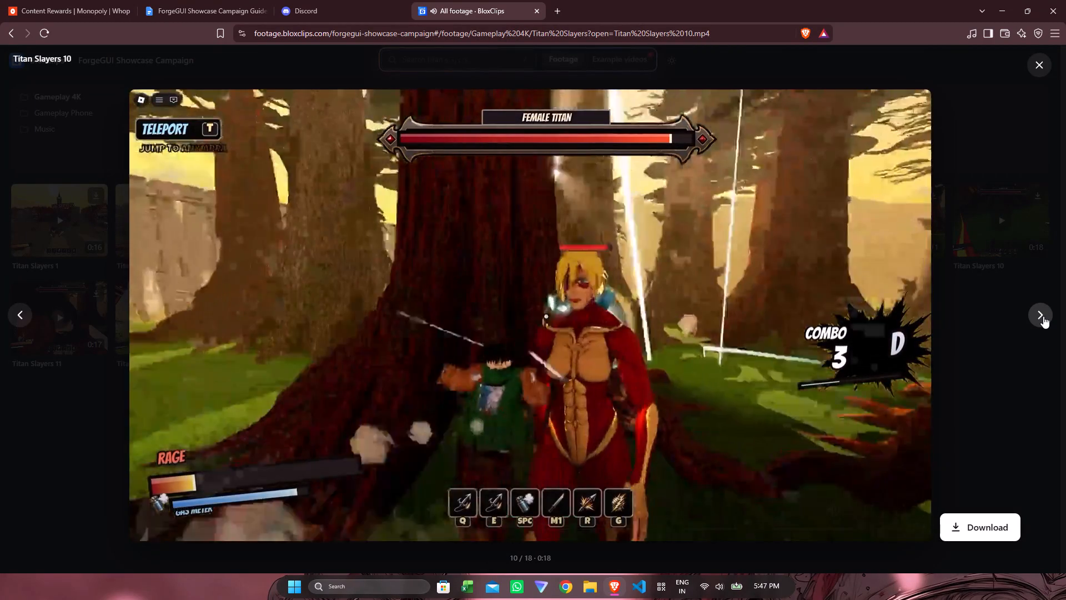
pyautogui.click(1043, 316)
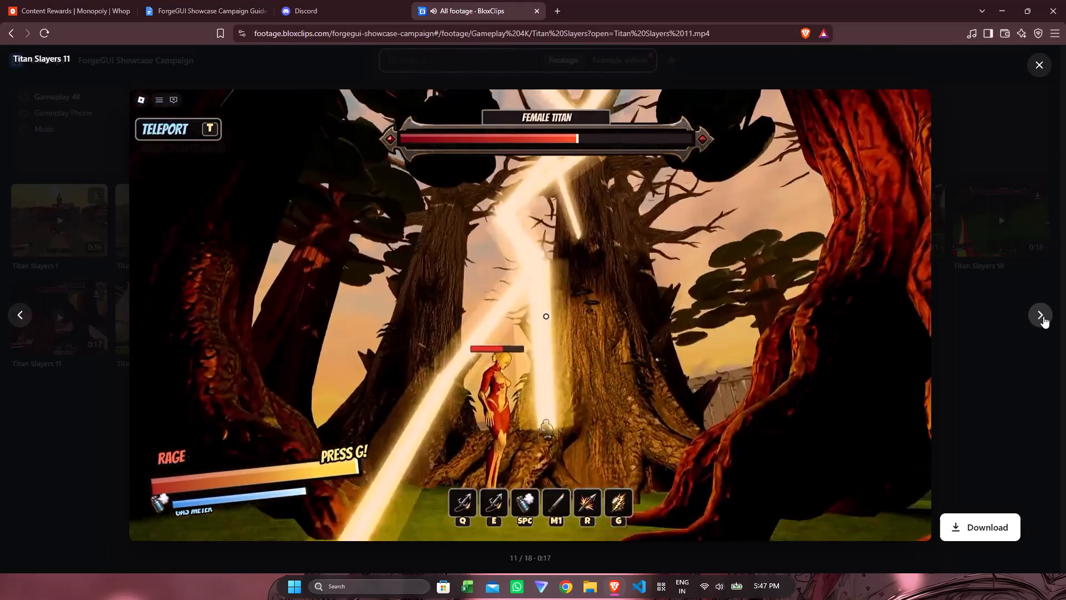
pyautogui.click(1043, 316)
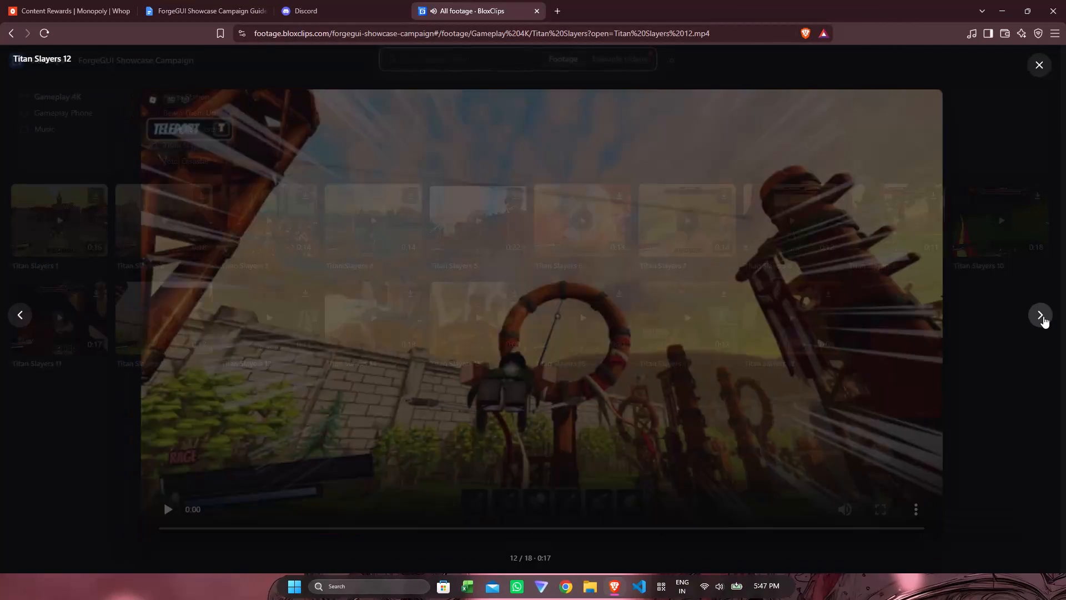
pyautogui.click(1047, 222)
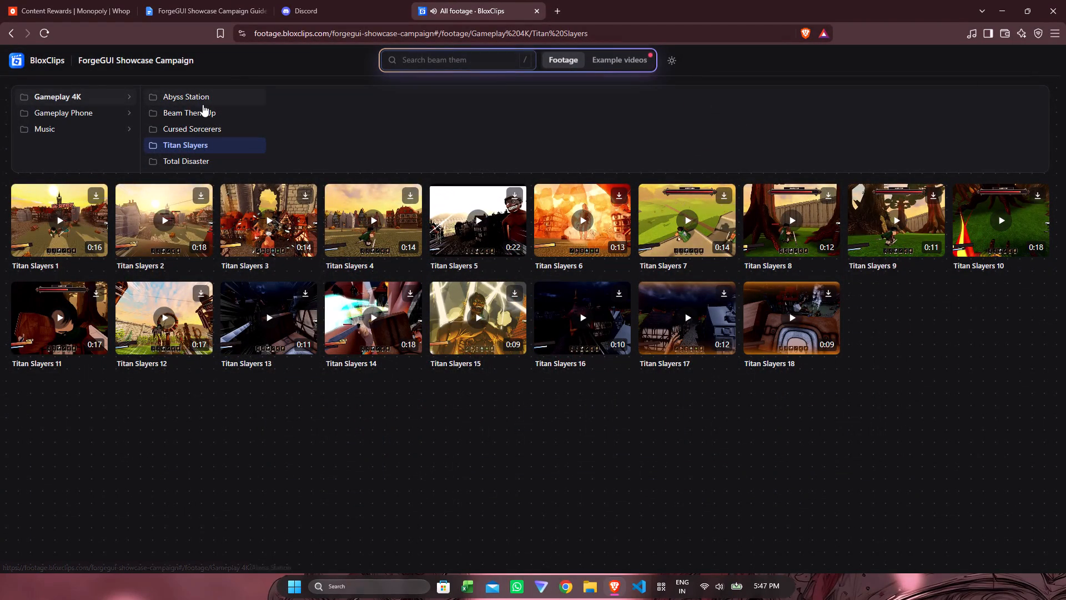
# Preview the Cursed Sorcerers gameplay clips in the Gameplay 4K folder in order, from clip 3 through clip 18.
pyautogui.click(201, 129)
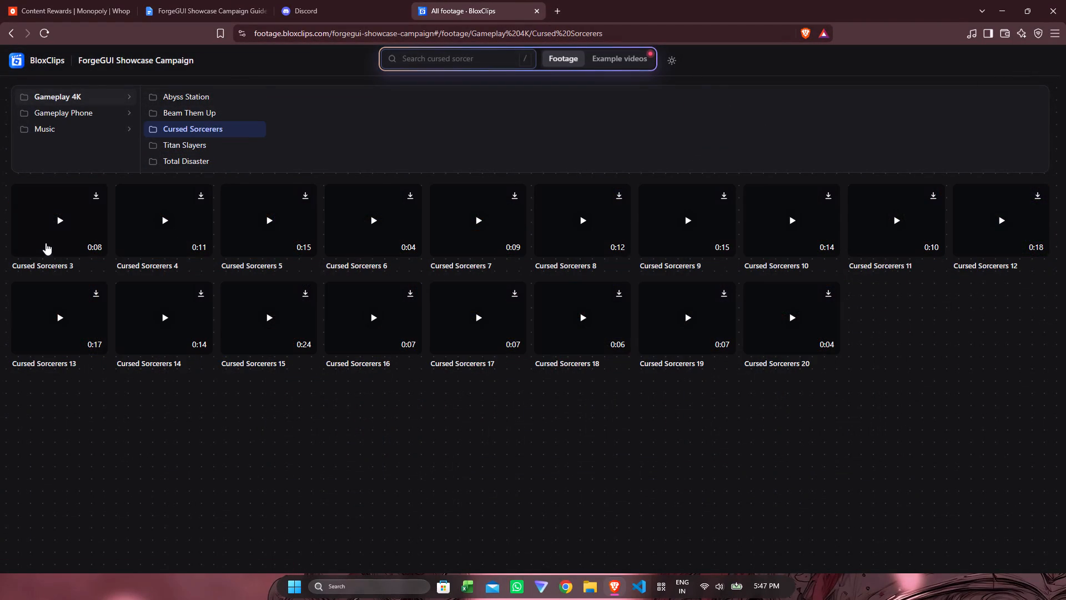
pyautogui.click(61, 217)
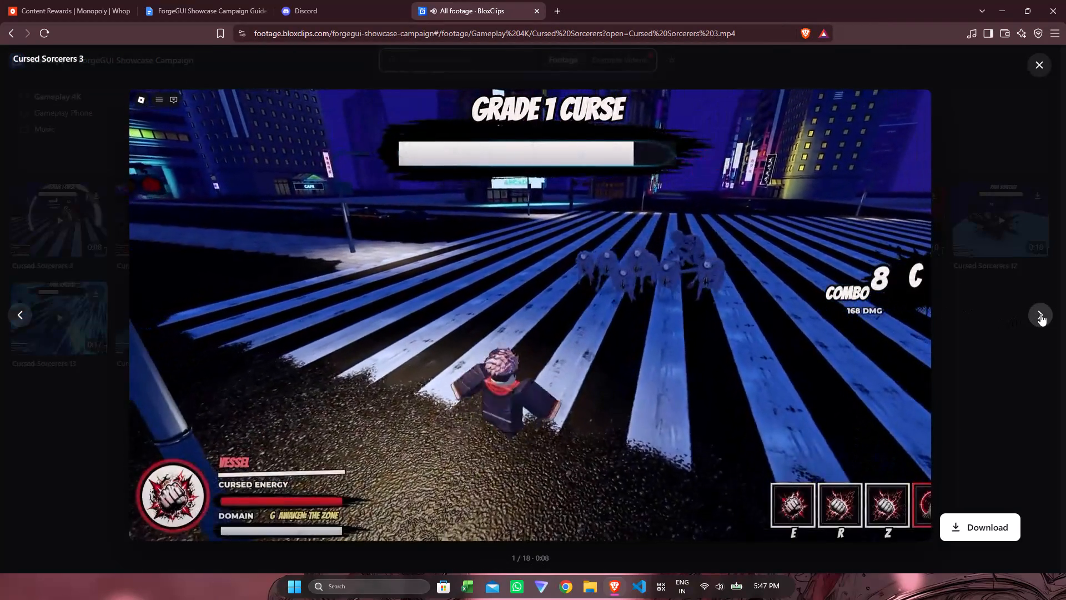
pyautogui.click(1040, 314)
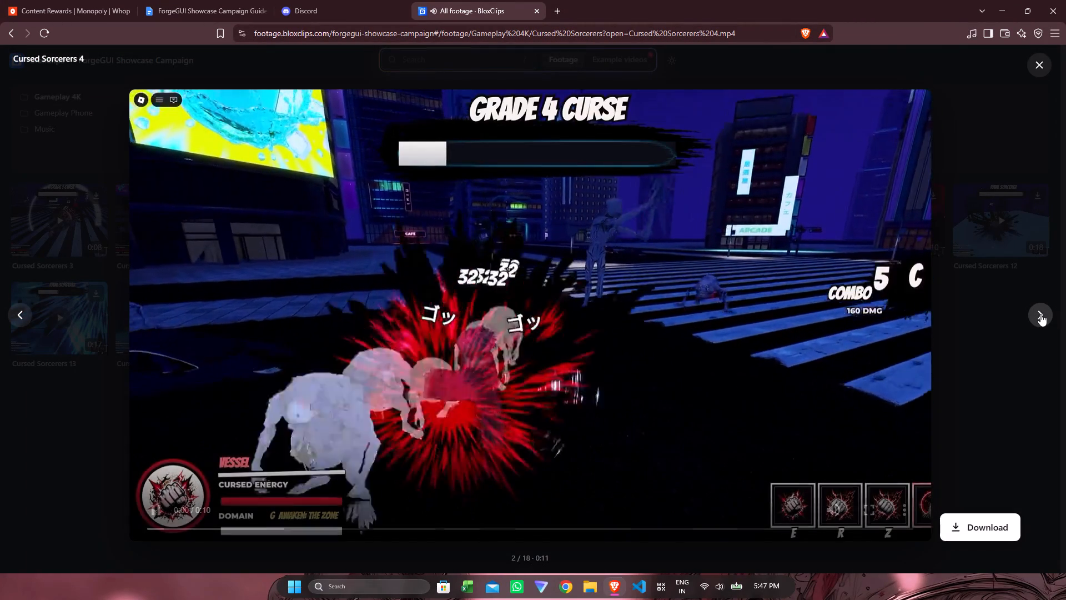
pyautogui.click(1040, 314)
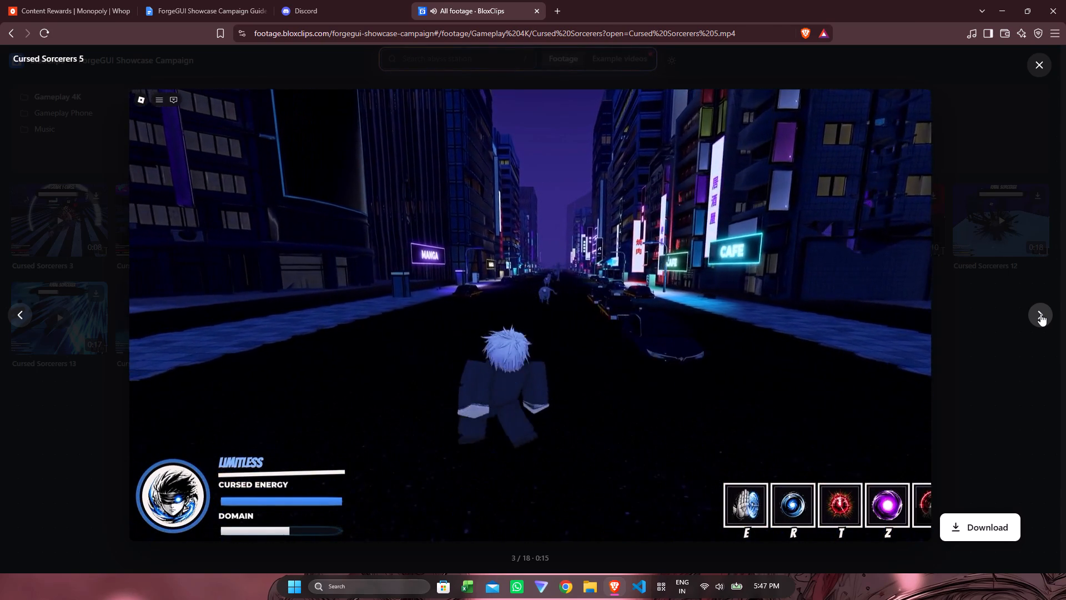
pyautogui.click(1040, 314)
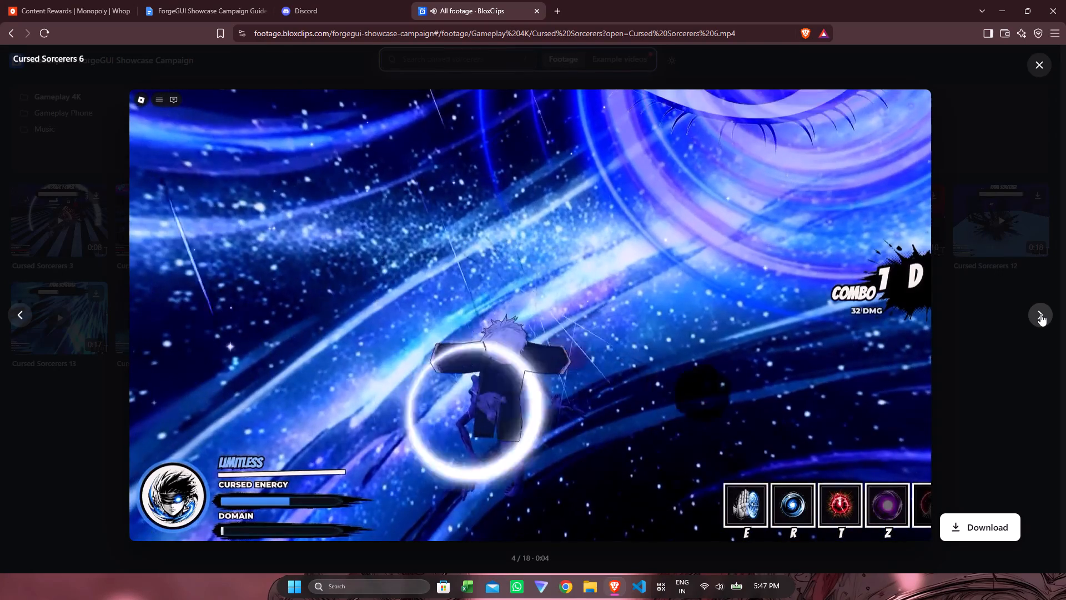
pyautogui.click(1040, 314)
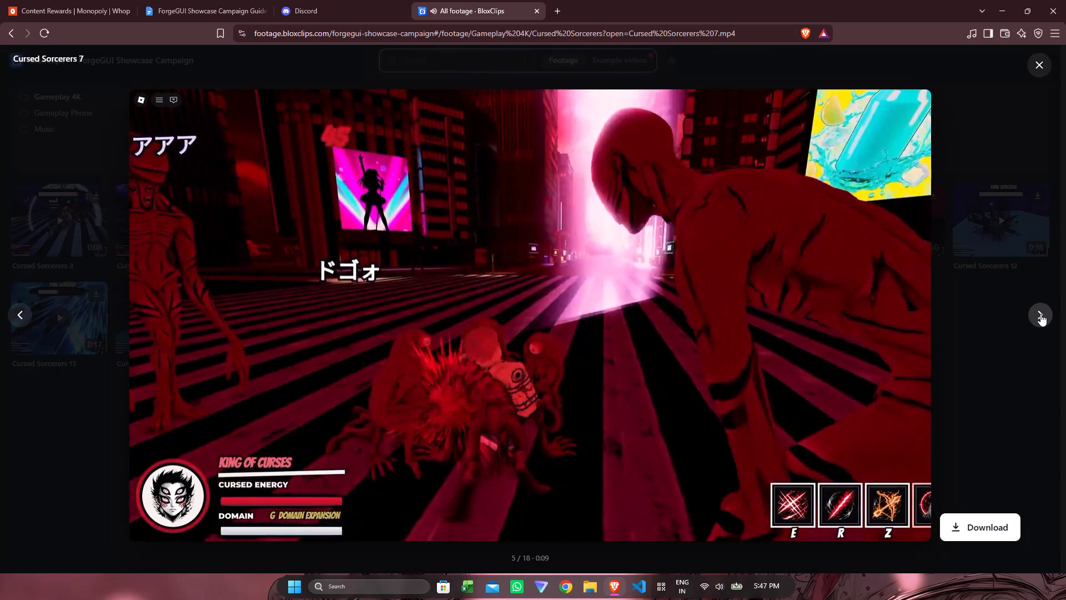
pyautogui.click(1040, 314)
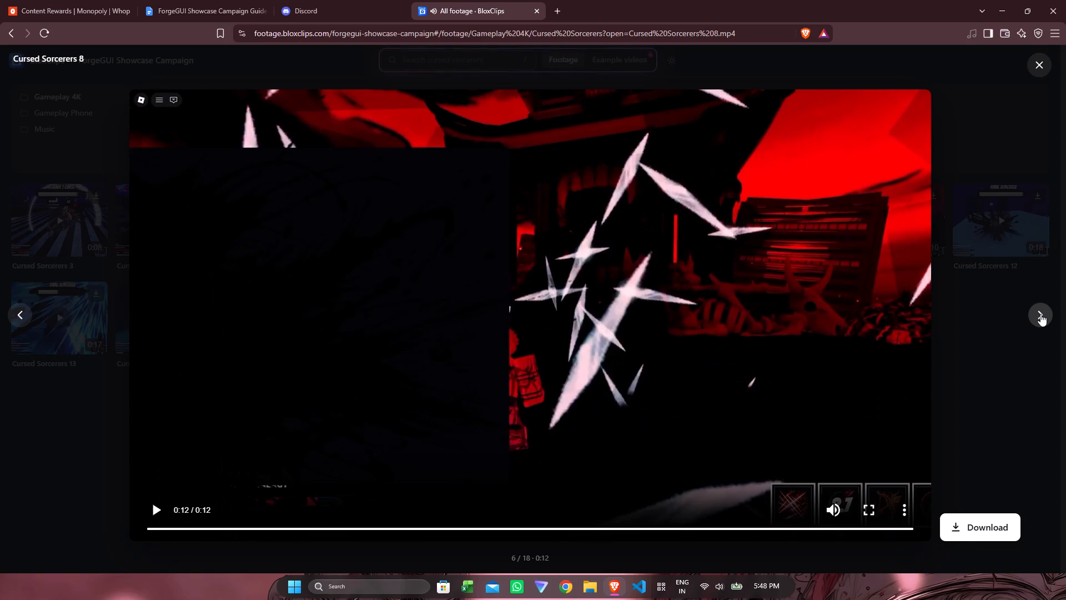
pyautogui.click(1040, 314)
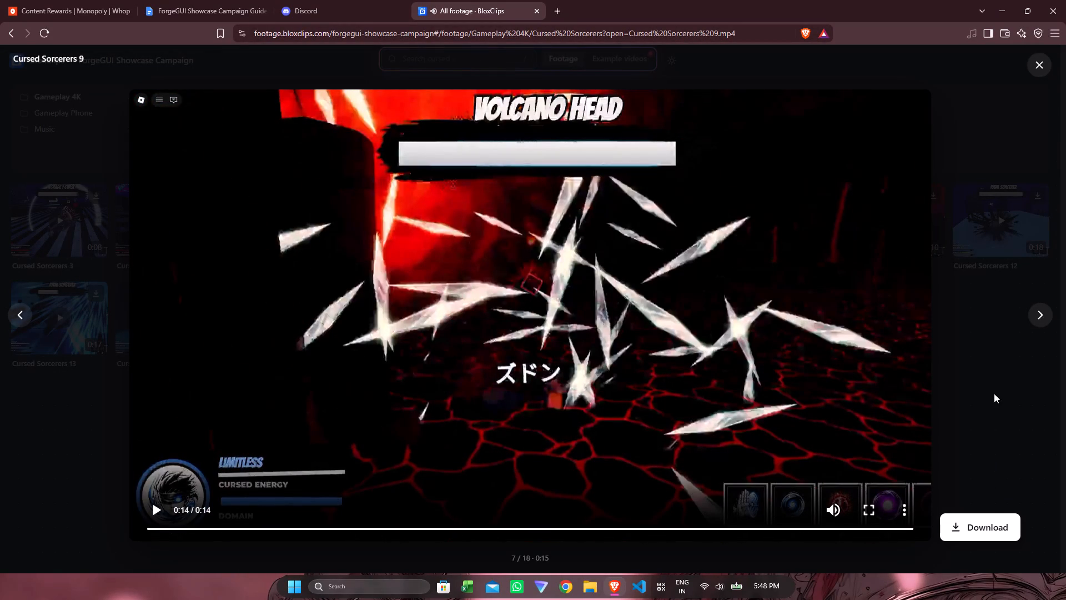
pyautogui.click(1039, 324)
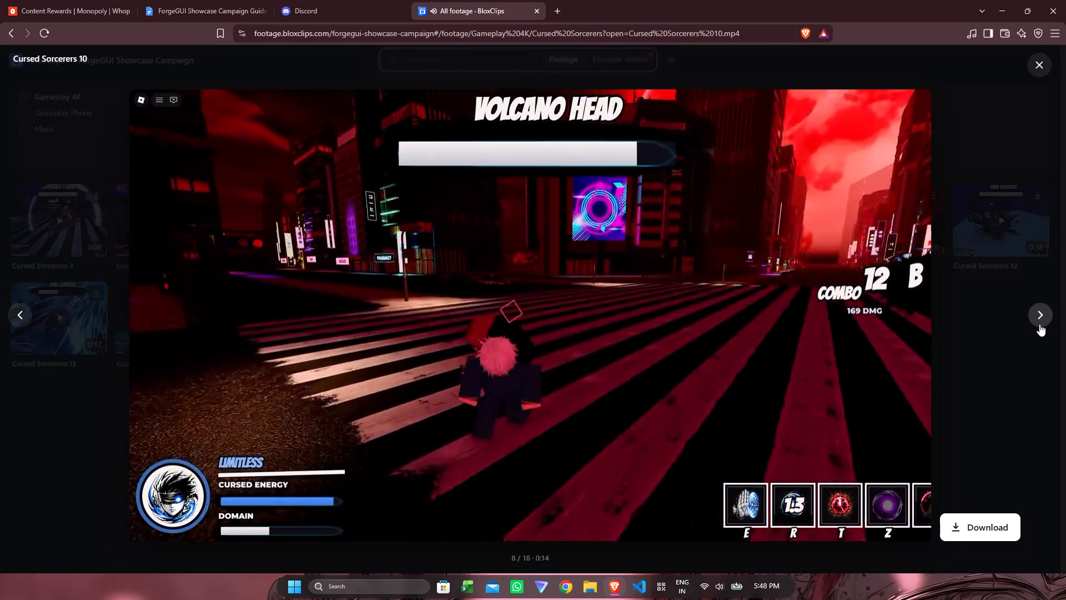
pyautogui.click(1039, 324)
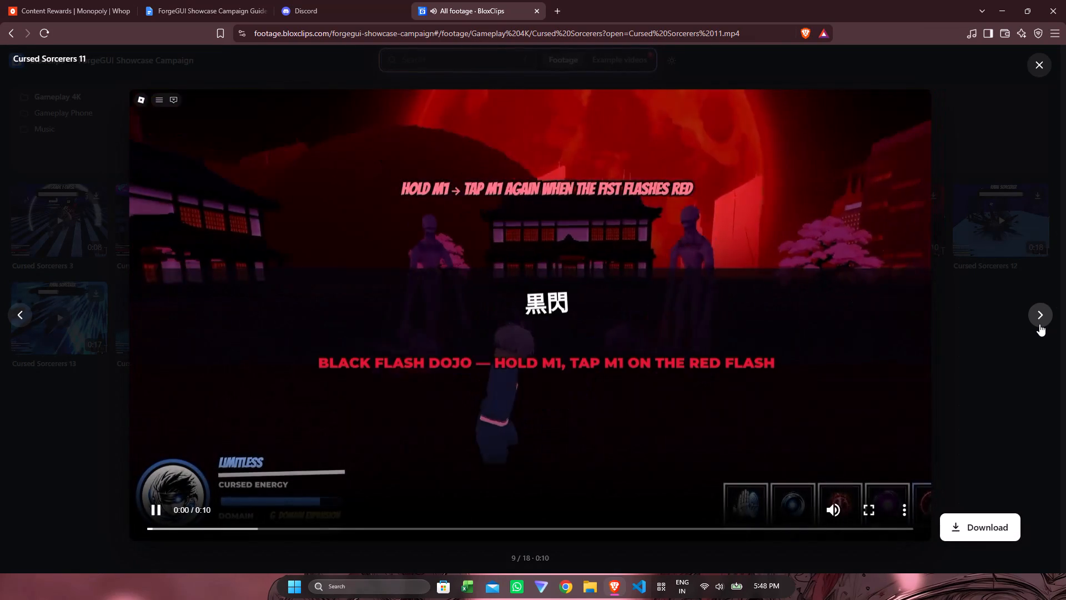
pyautogui.click(1039, 324)
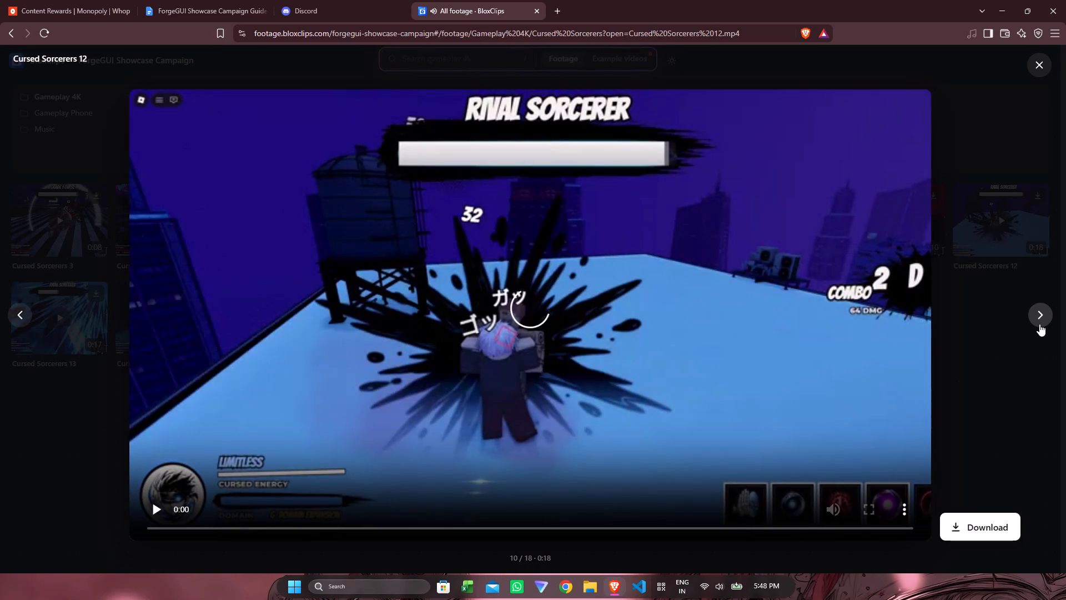
pyautogui.click(1039, 324)
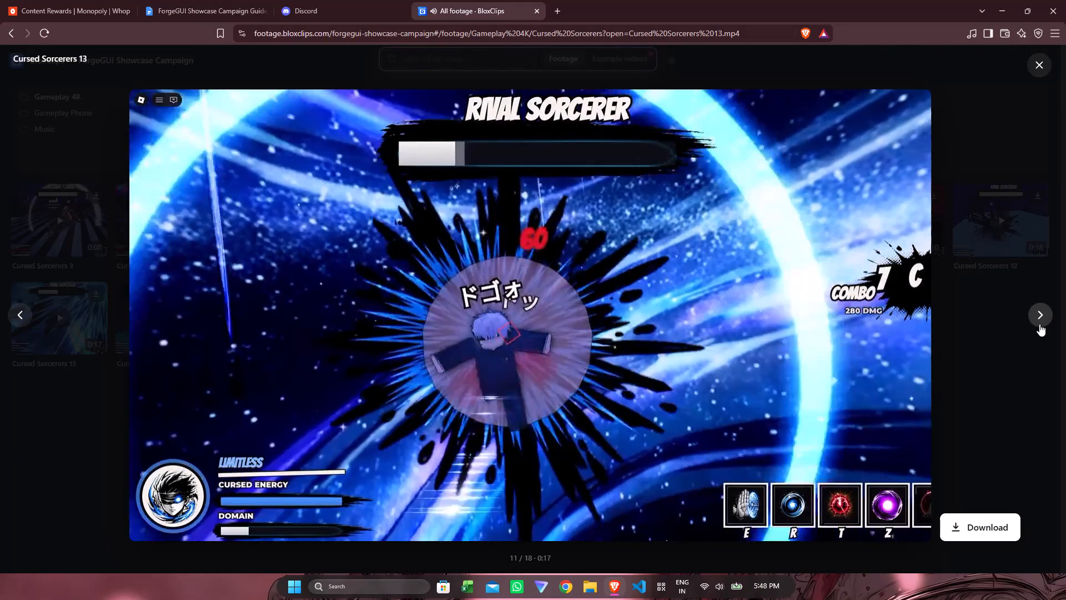
pyautogui.click(1039, 324)
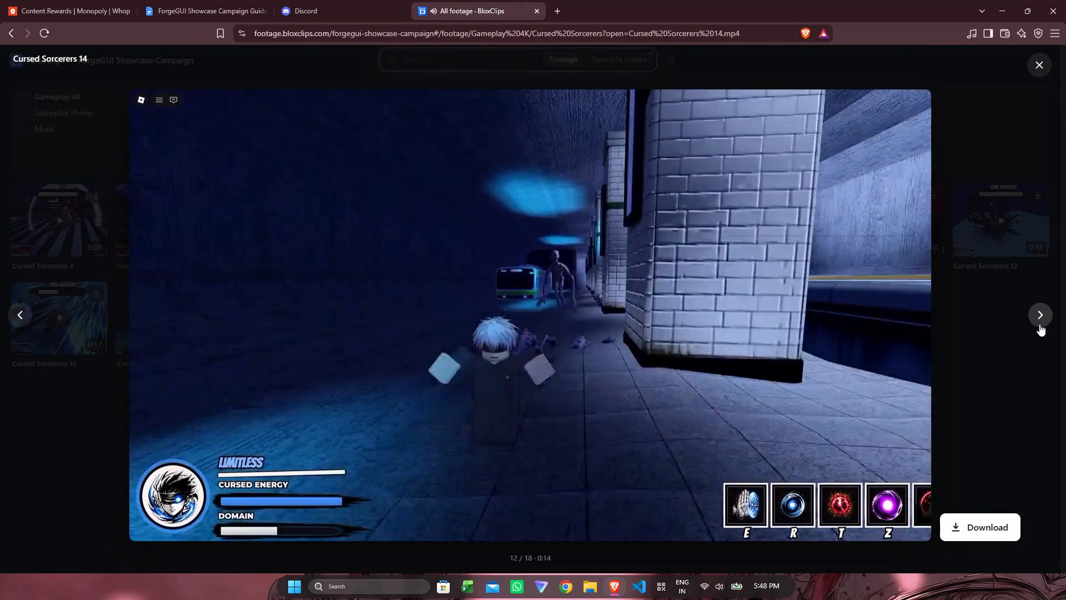
pyautogui.click(1039, 324)
pyautogui.click(1039, 324)
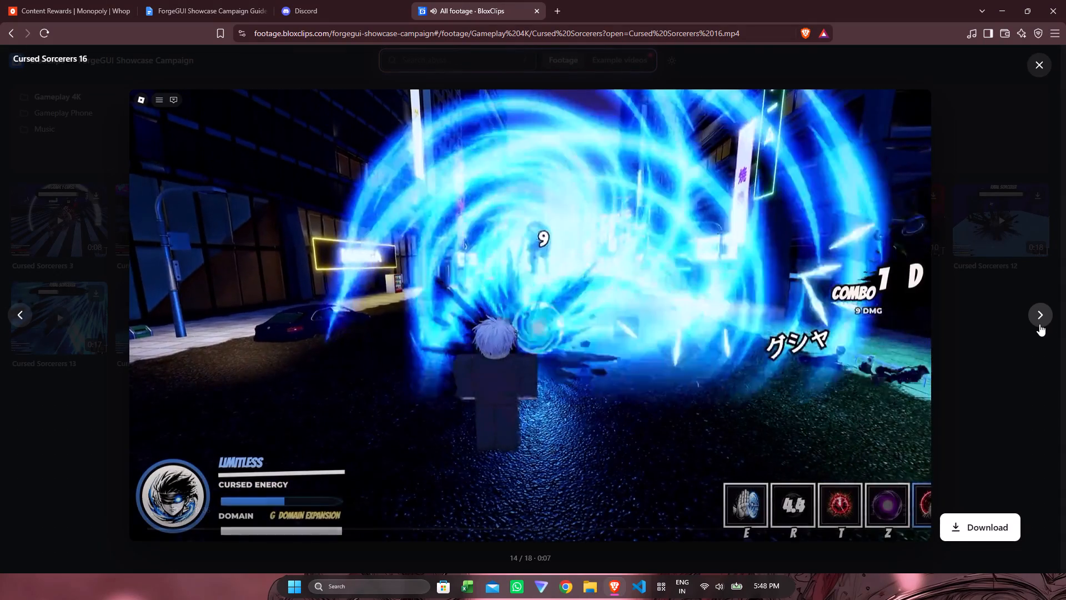
pyautogui.click(1039, 324)
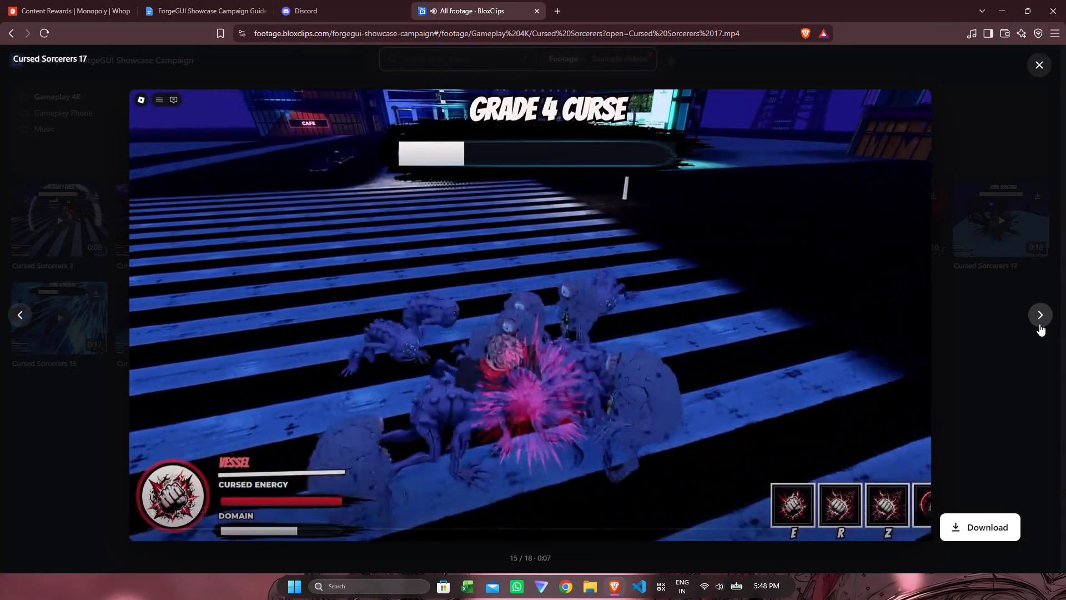
pyautogui.click(1039, 324)
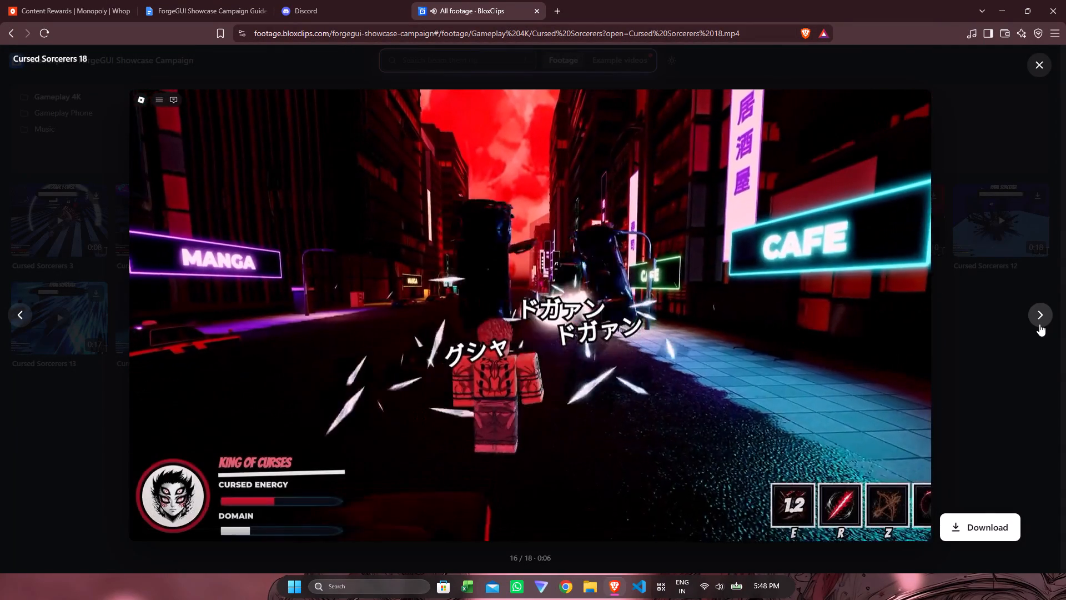
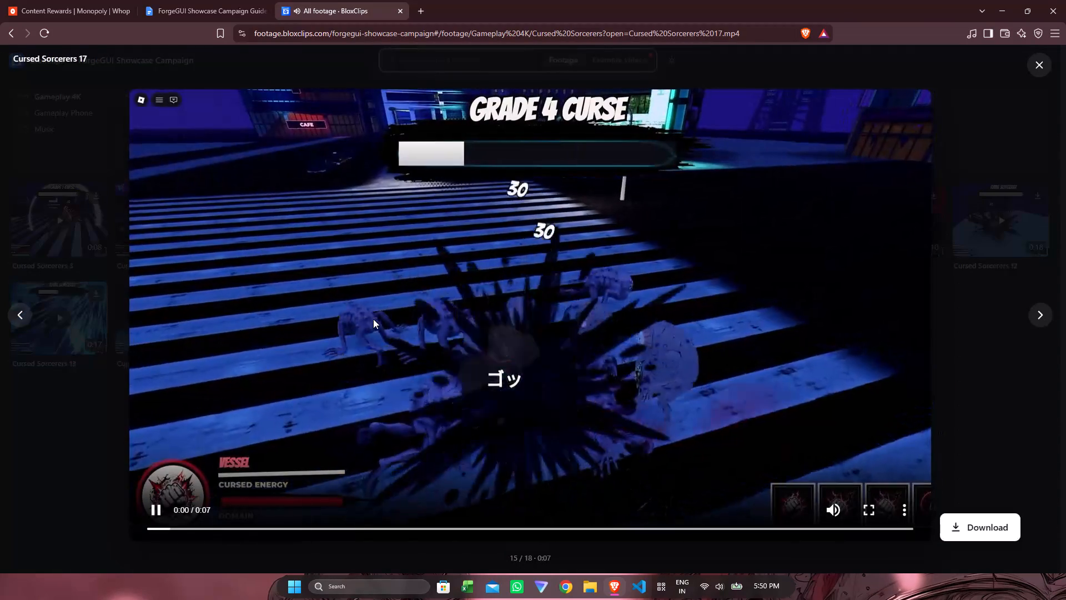
# Preview the remaining Cursed Sorcerers clips 18 through 20, continue around to clip 3, and close the preview.
pyautogui.press('Right')
pyautogui.press('Right')
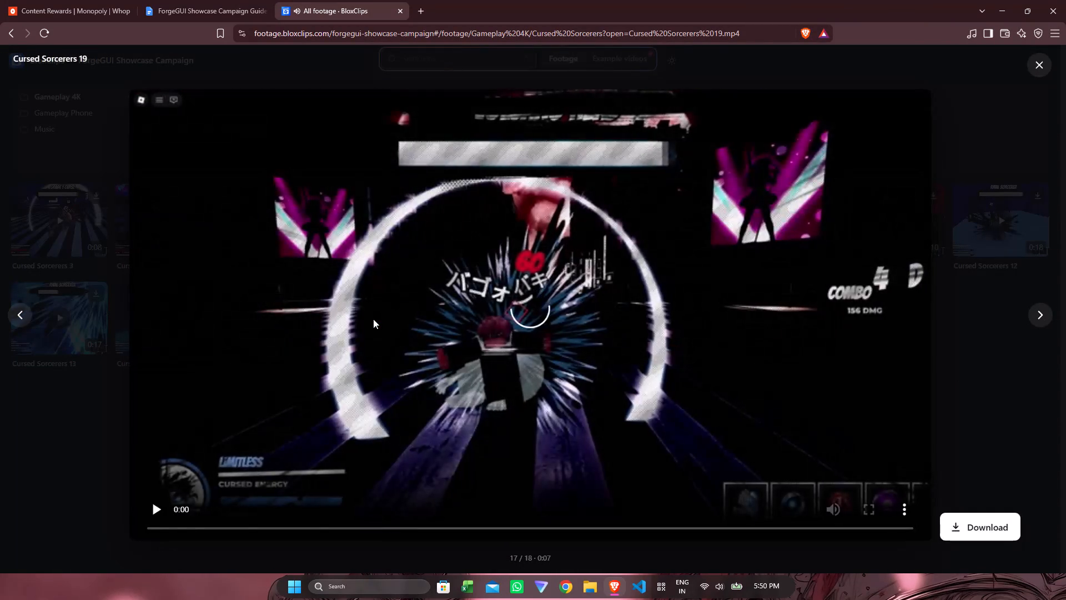
pyautogui.press('Right')
pyautogui.press('Right')
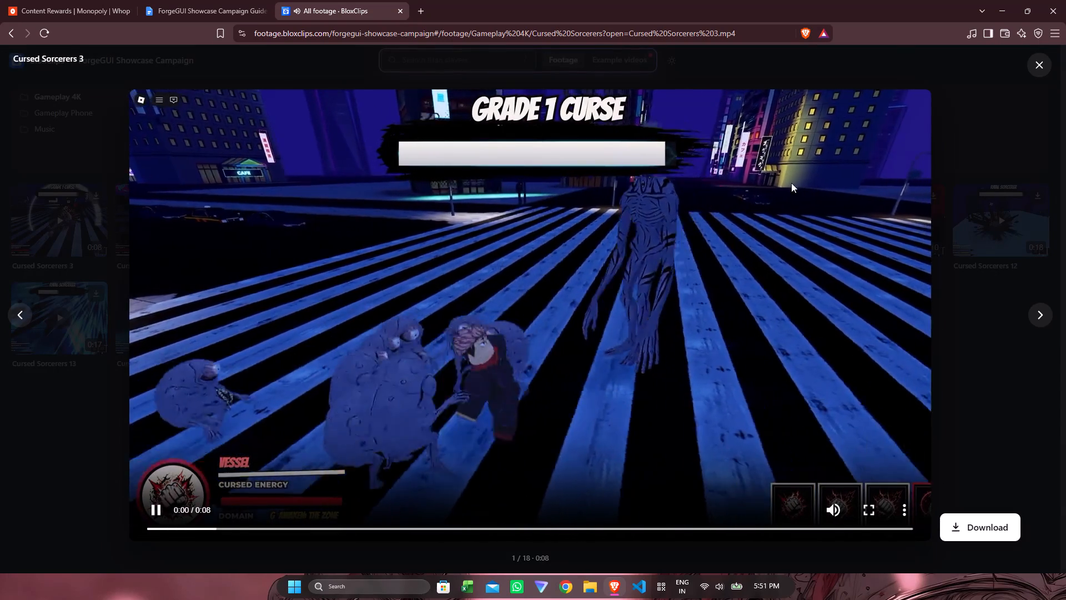
pyautogui.click(976, 177)
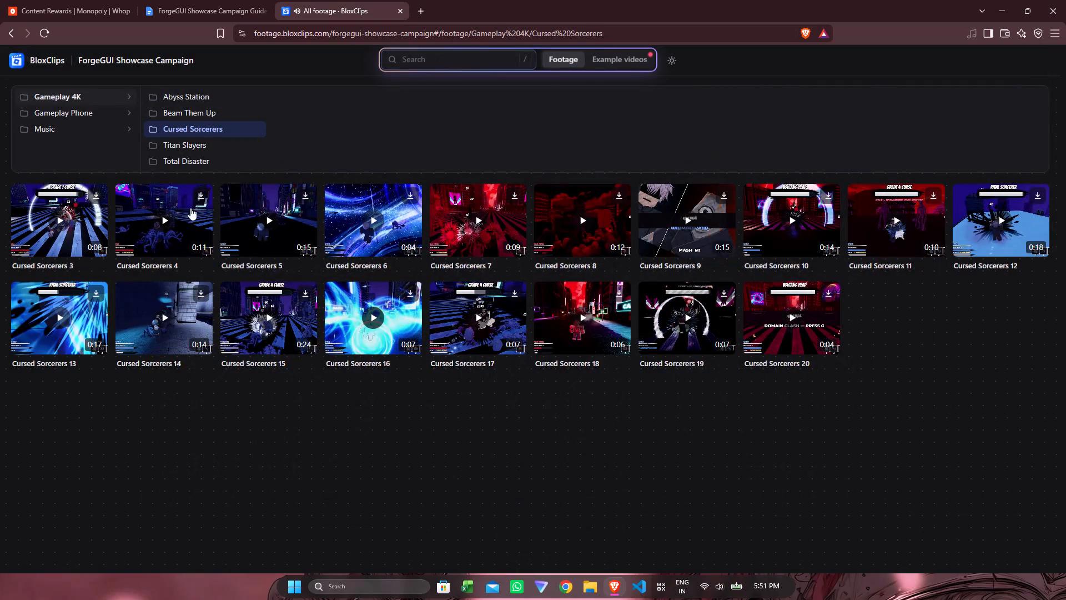
# Preview Beam Them Up clips 12 and 11 in the Gameplay 4K folder, then close the preview.
pyautogui.click(205, 112)
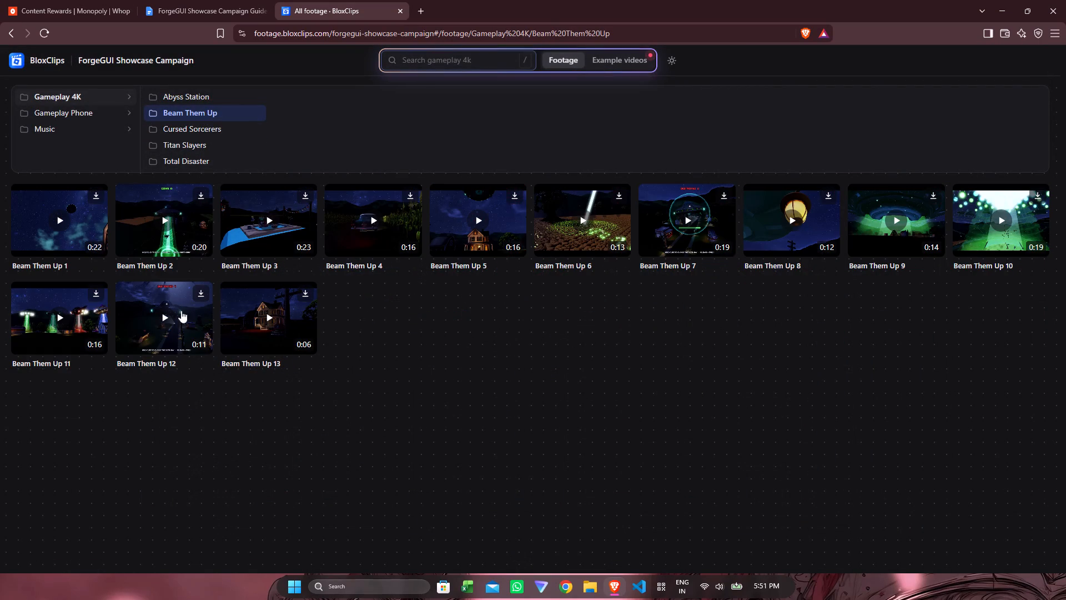
pyautogui.click(165, 314)
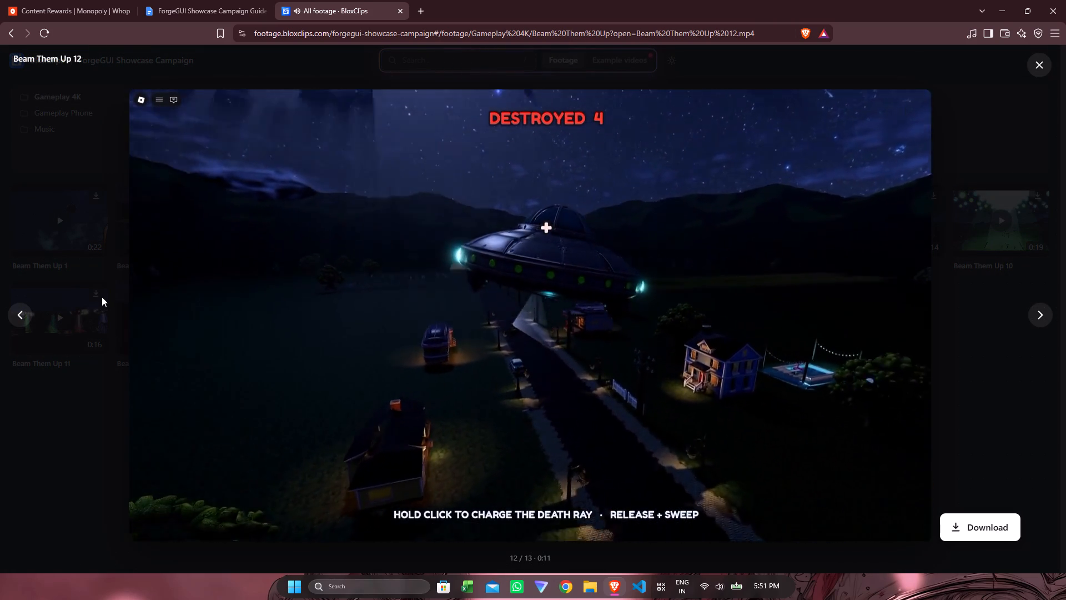
pyautogui.click(21, 309)
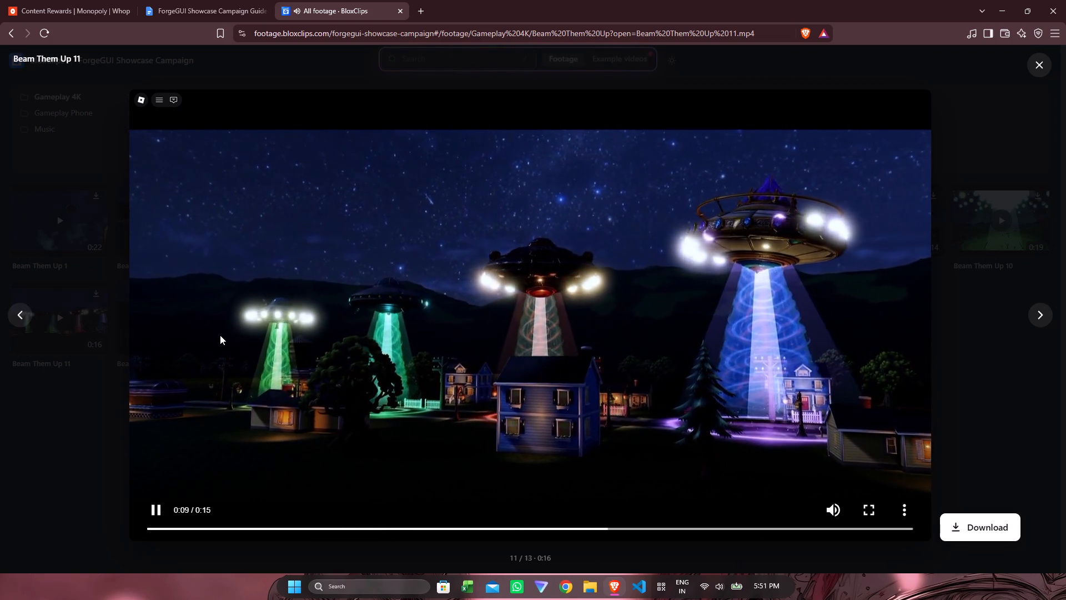
pyautogui.click(1026, 243)
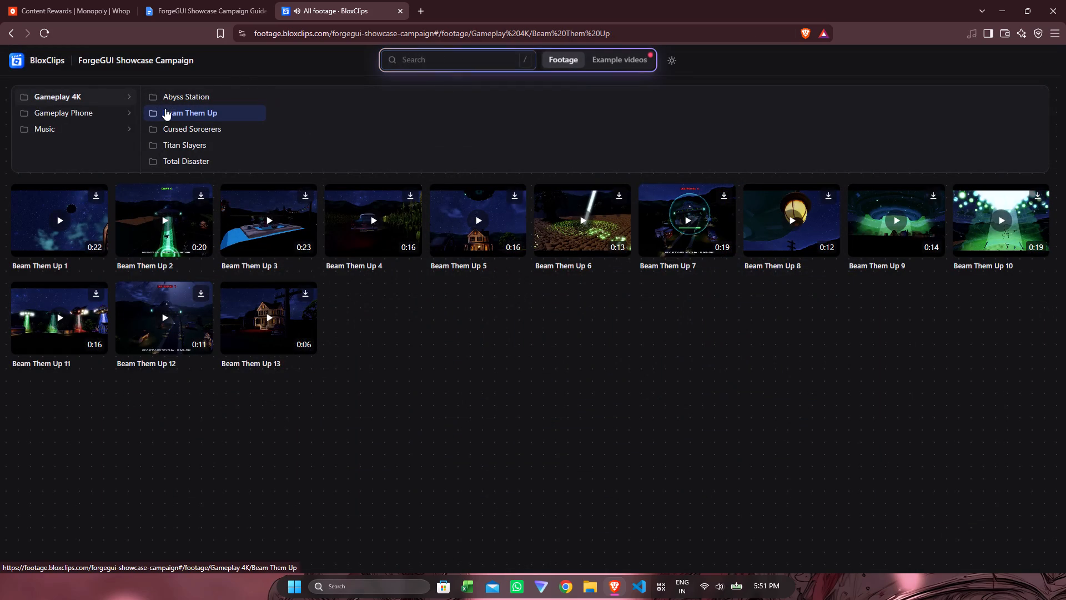
# Listen to Crush, Tesla (Ultra Slowed + Reverb), Sunrise and Saffron Kaleidoscope in the MOST VIRAL music folder.
pyautogui.click(52, 129)
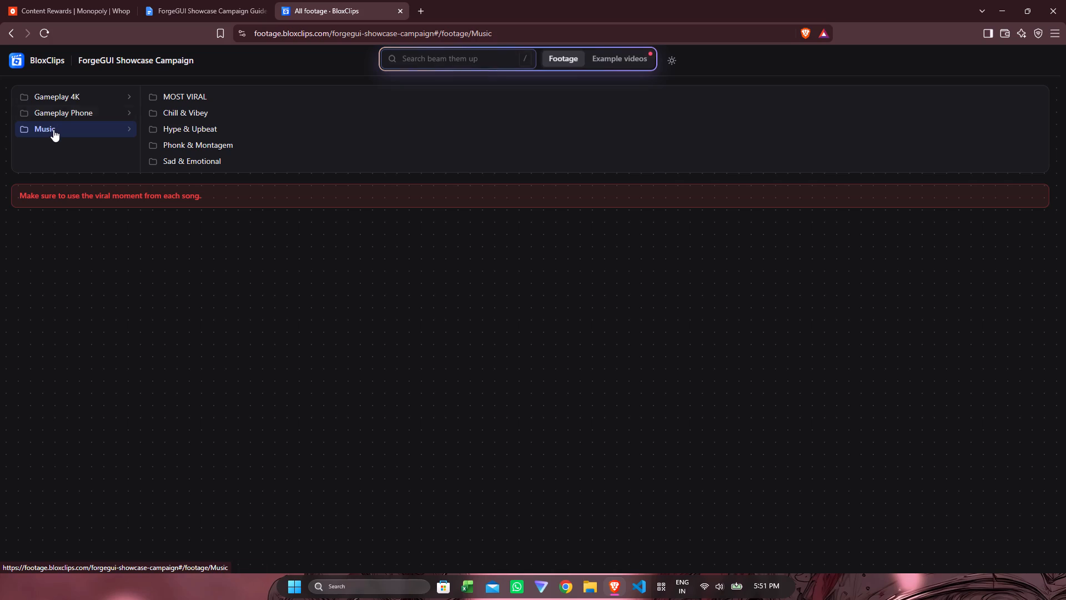
pyautogui.click(53, 131)
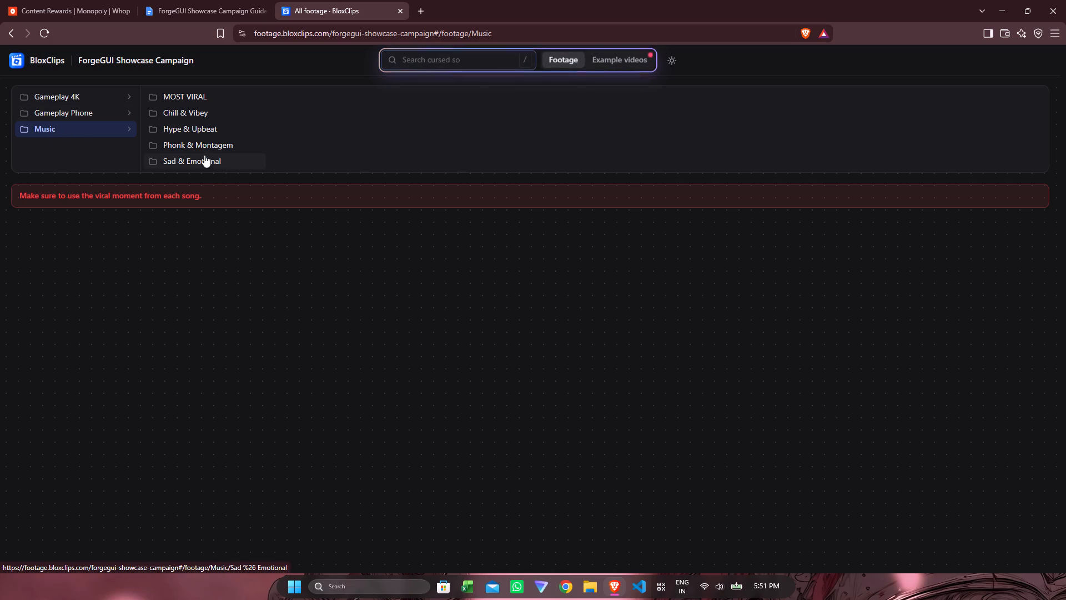
pyautogui.click(199, 93)
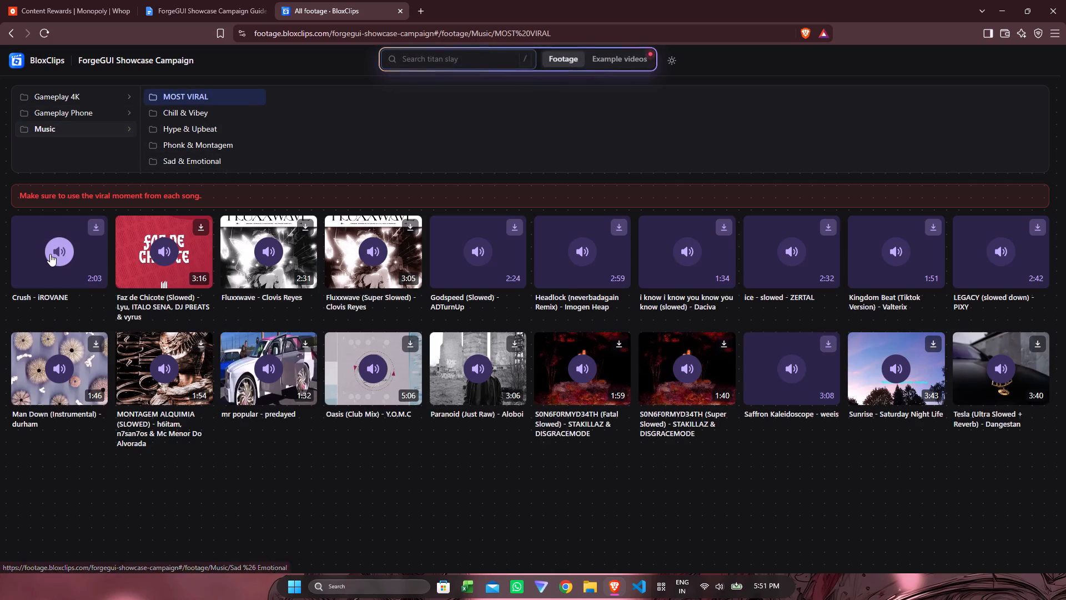
pyautogui.click(50, 254)
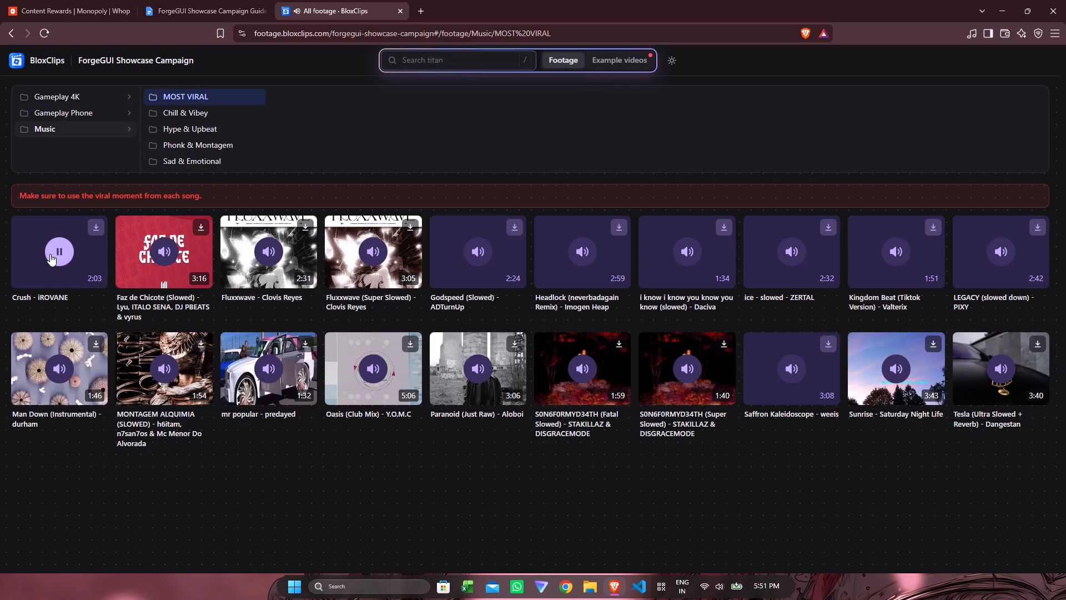
pyautogui.click(994, 363)
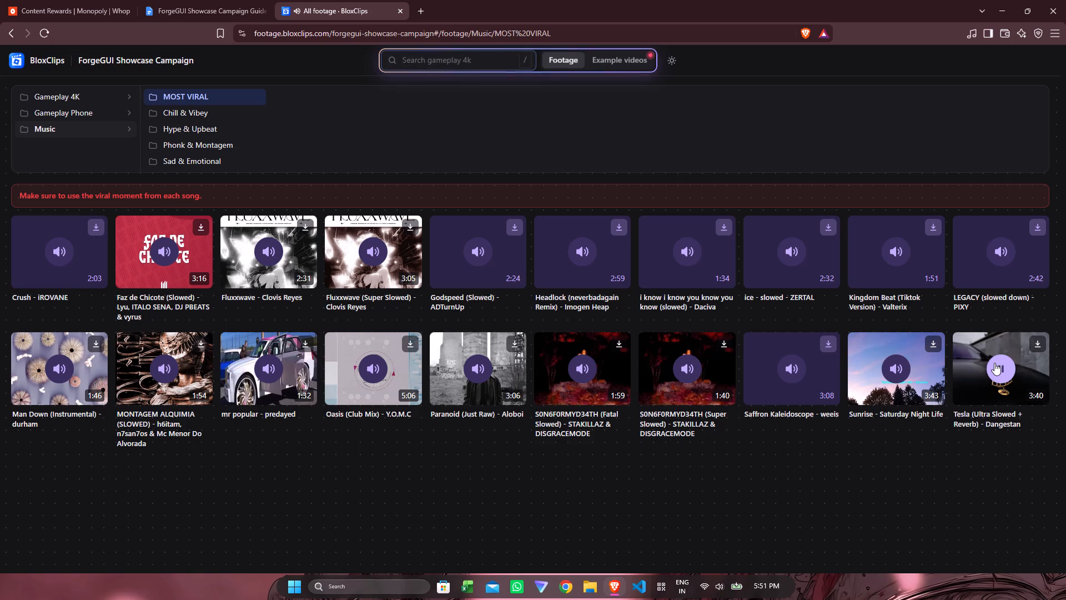
pyautogui.click(894, 367)
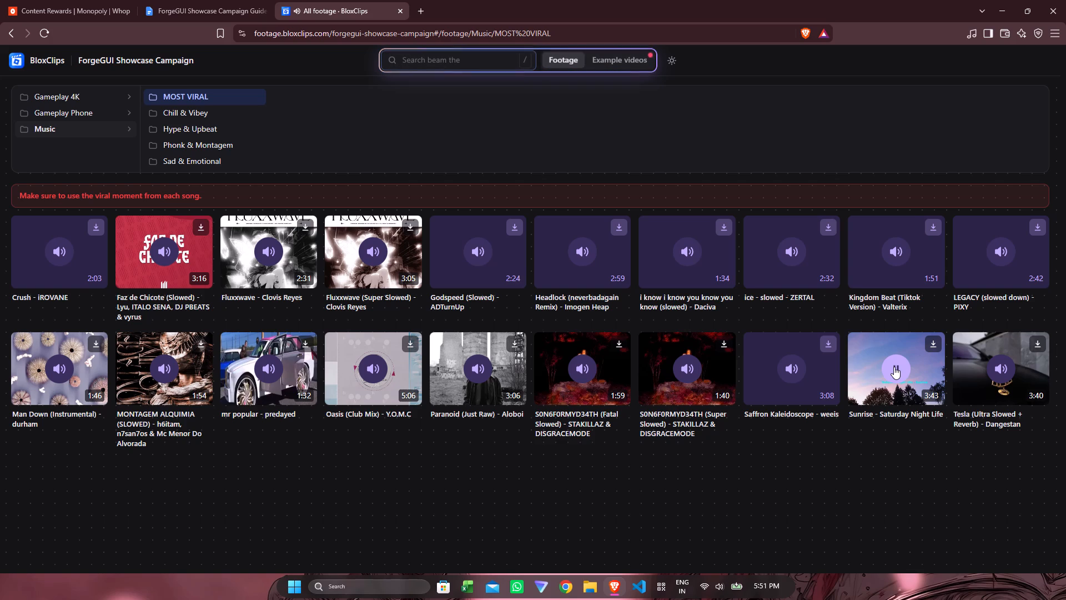
pyautogui.click(790, 367)
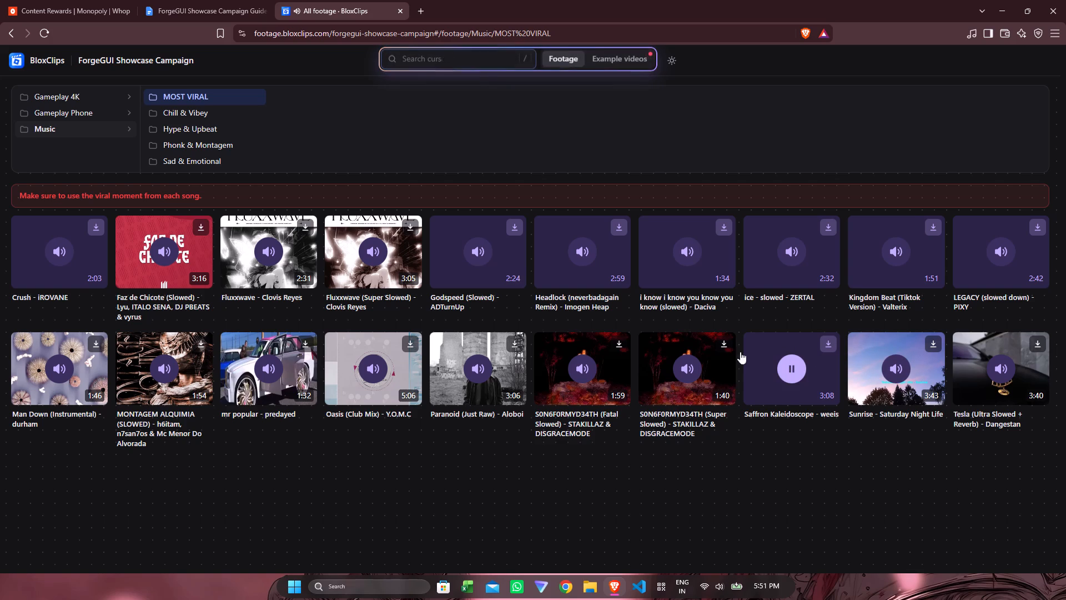
# Listen to S0N6F0RMYD34TH (Super Slowed), skipping ahead to around its viral part at 0:14, and close its player.
pyautogui.click(691, 362)
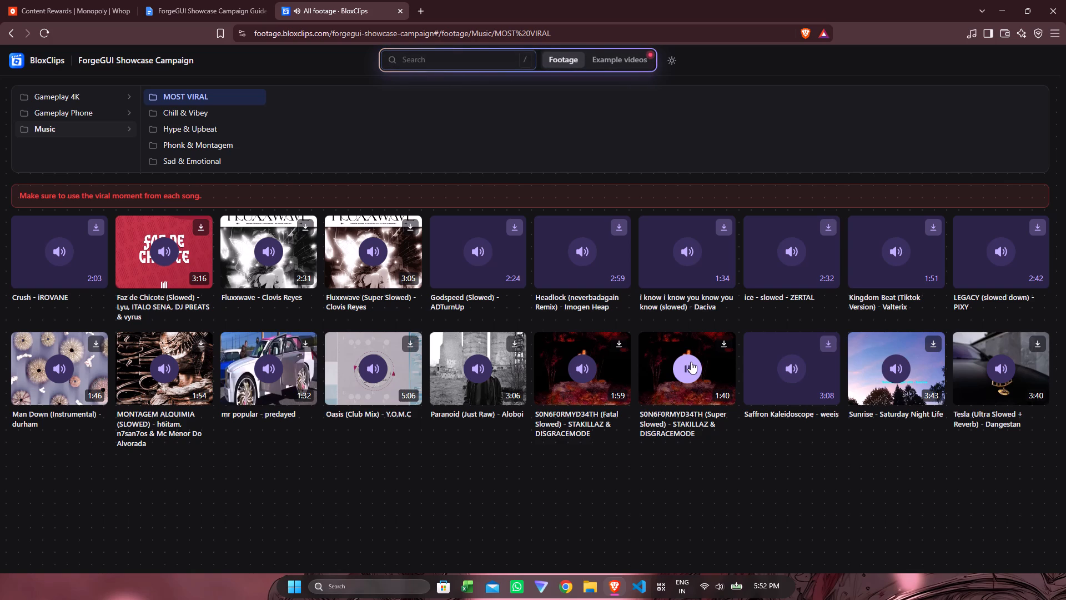
pyautogui.click(660, 384)
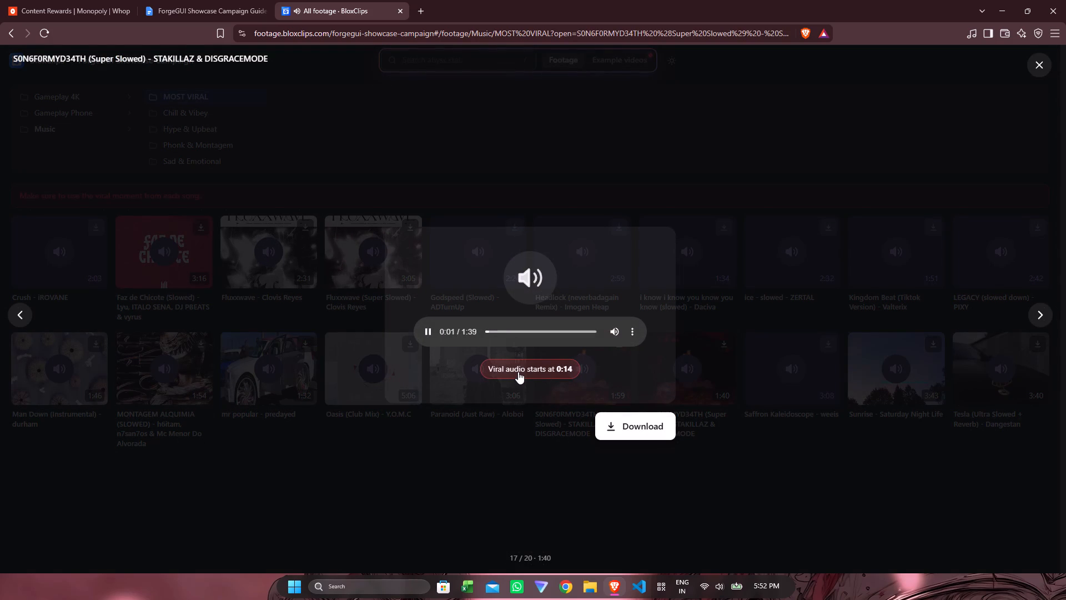
pyautogui.click(501, 330)
pyautogui.click(404, 429)
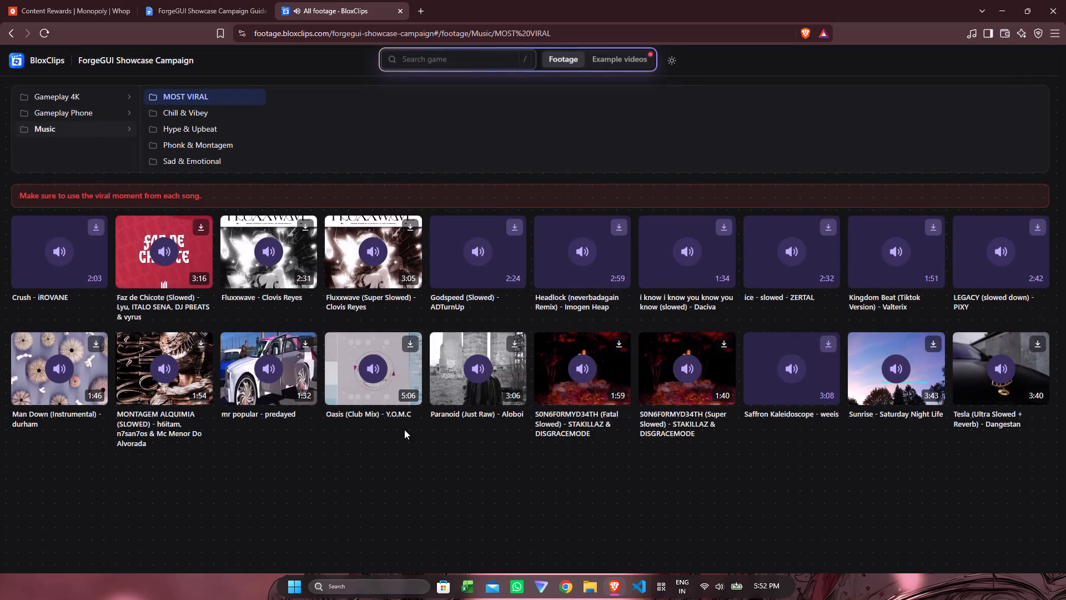
# Listen to Paranoid (Just Raw), Oasis (Club Mix), mr popular and MONTAGEM ALQUIMIA (SLOWED) in the MOST VIRAL folder.
pyautogui.click(472, 371)
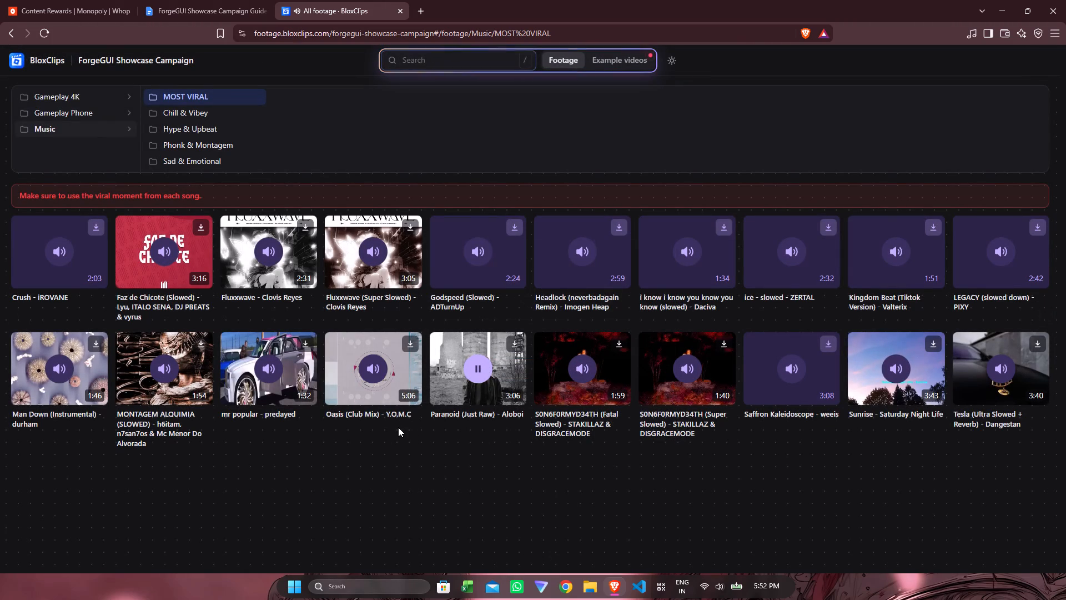
pyautogui.click(372, 363)
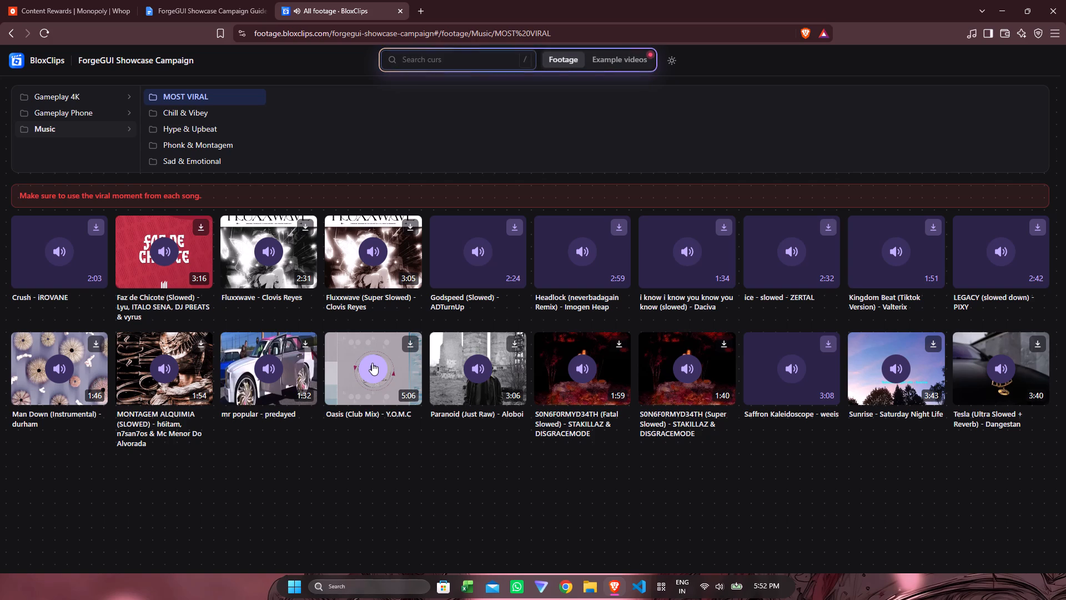
pyautogui.click(266, 372)
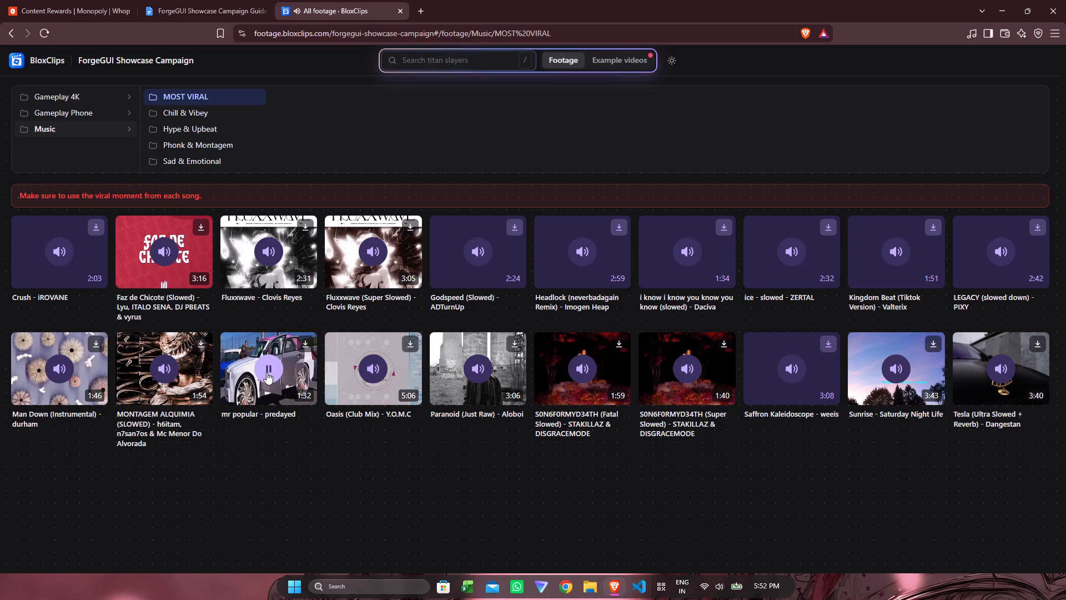
pyautogui.click(169, 368)
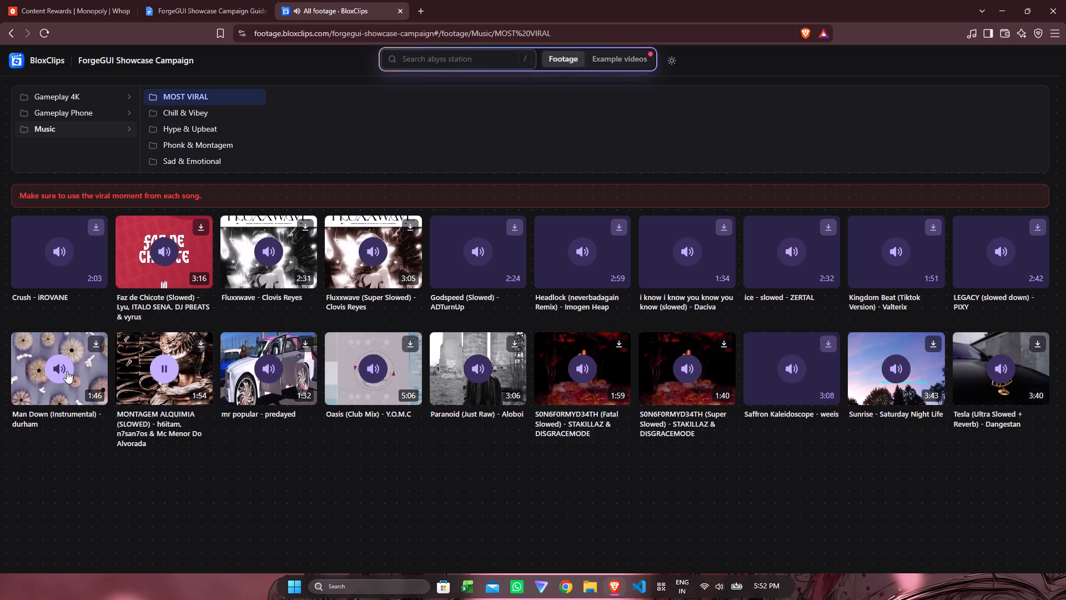
# Download MONTAGEM ALQUIMIA (SLOWED) as an MP3 into the Roblox Clipping folder in Downloads, keeping the suggested file name, and close its player.
pyautogui.click(133, 397)
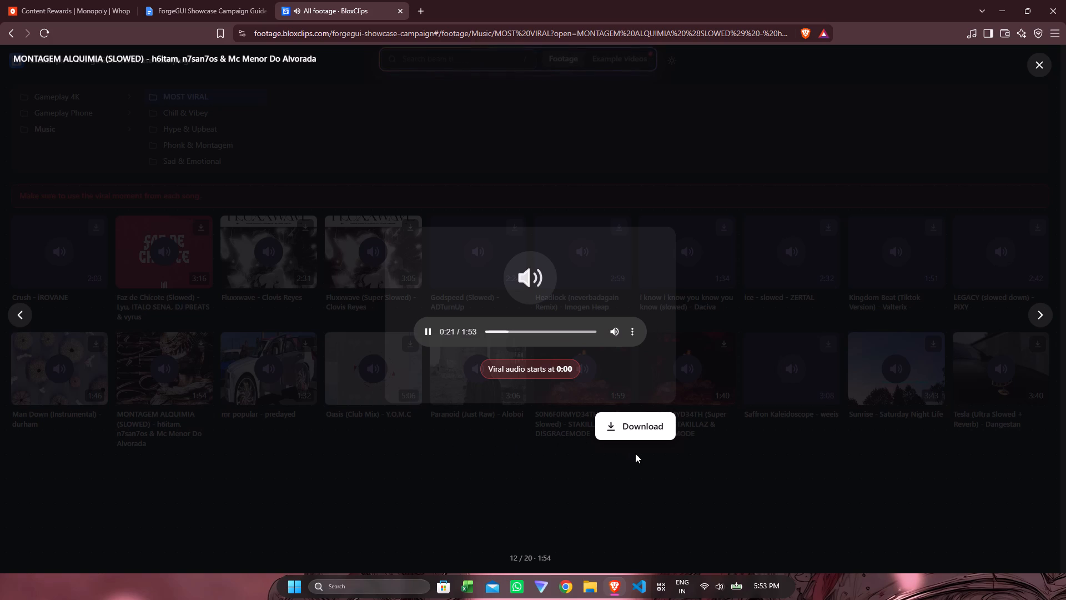
pyautogui.click(631, 419)
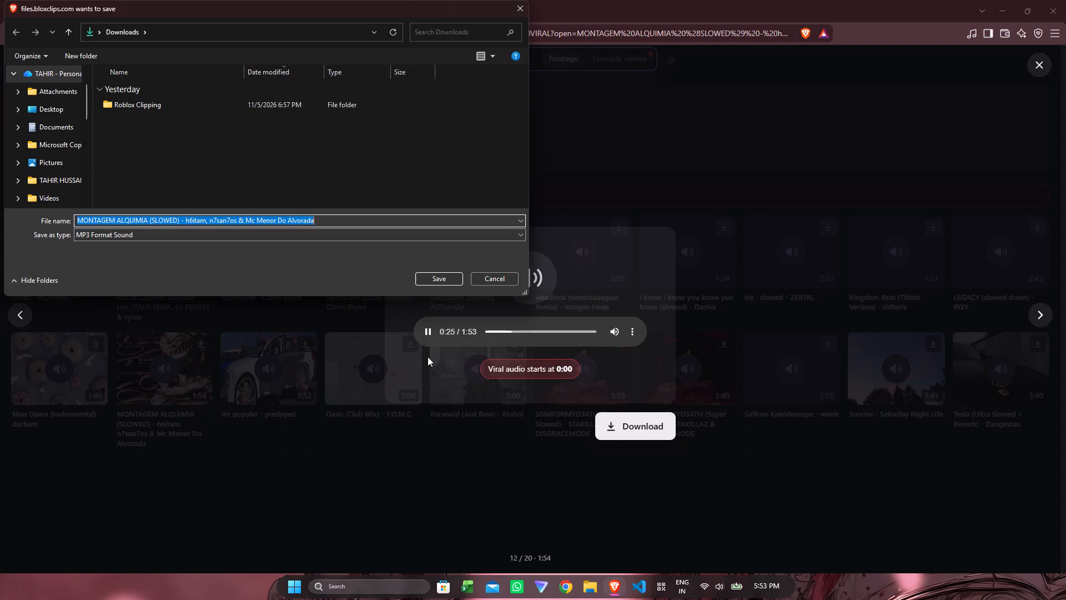
pyautogui.doubleClick(196, 107)
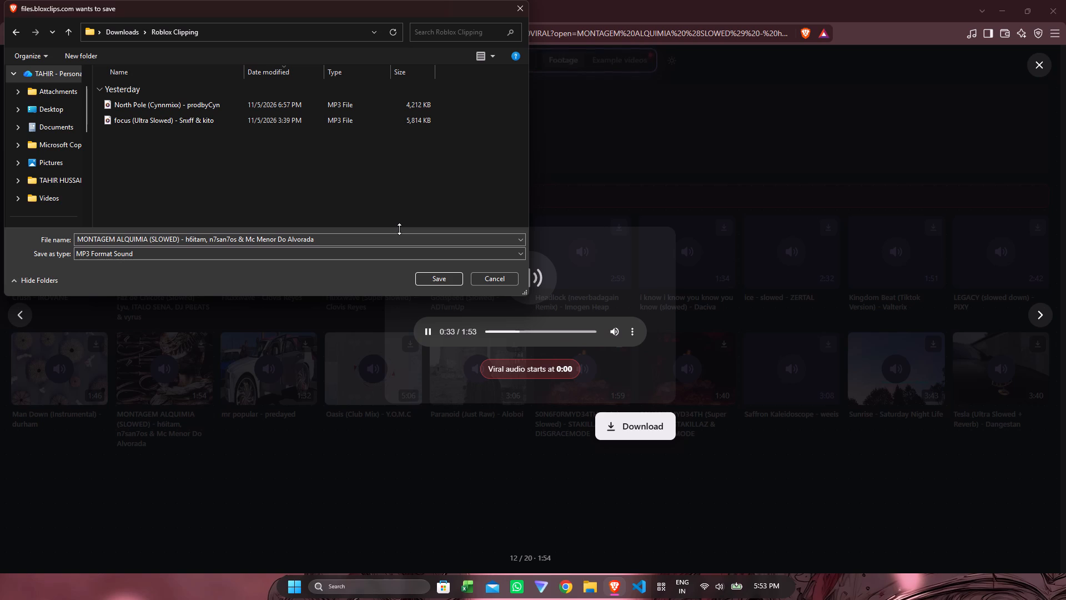
pyautogui.click(437, 276)
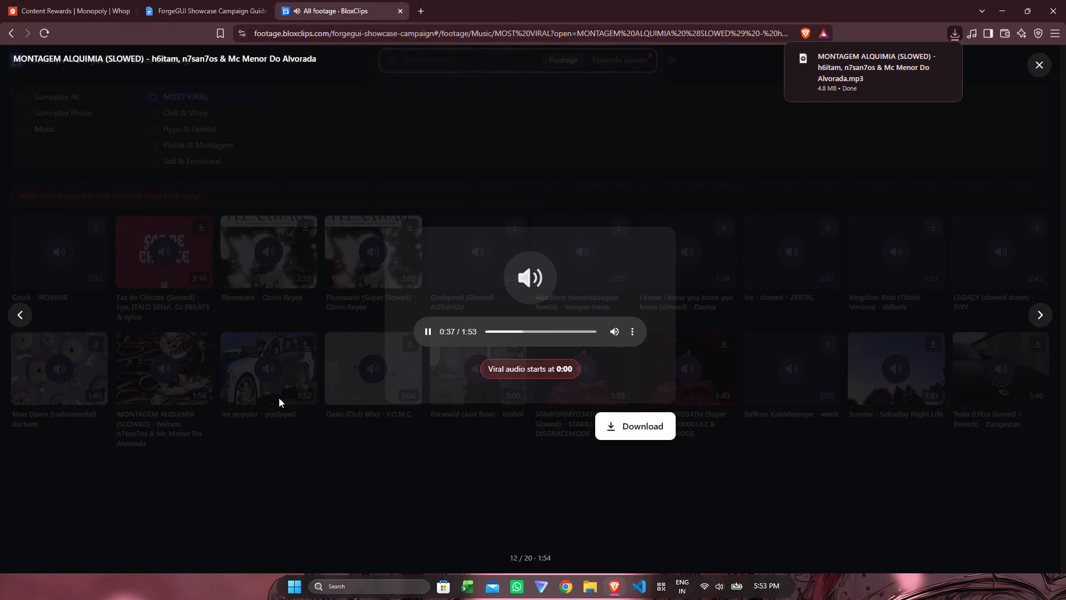
pyautogui.click(279, 398)
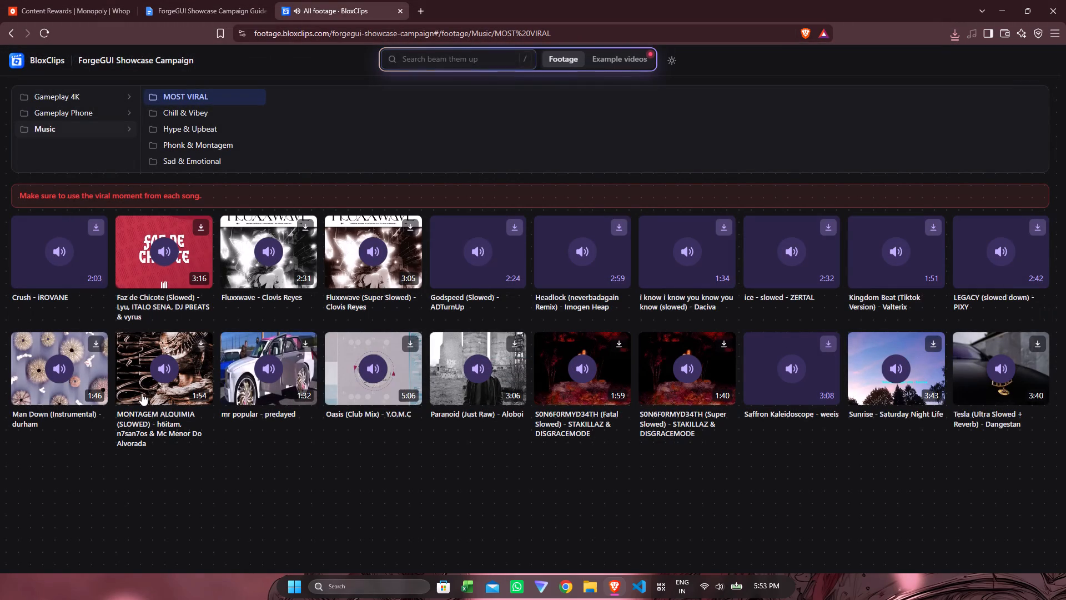
# Listen to Man Down, LEGACY, Kingdom Beat, ice, LEGACY again, i know i know you know, Headlock and Godspeed in the MOST VIRAL folder.
pyautogui.click(62, 370)
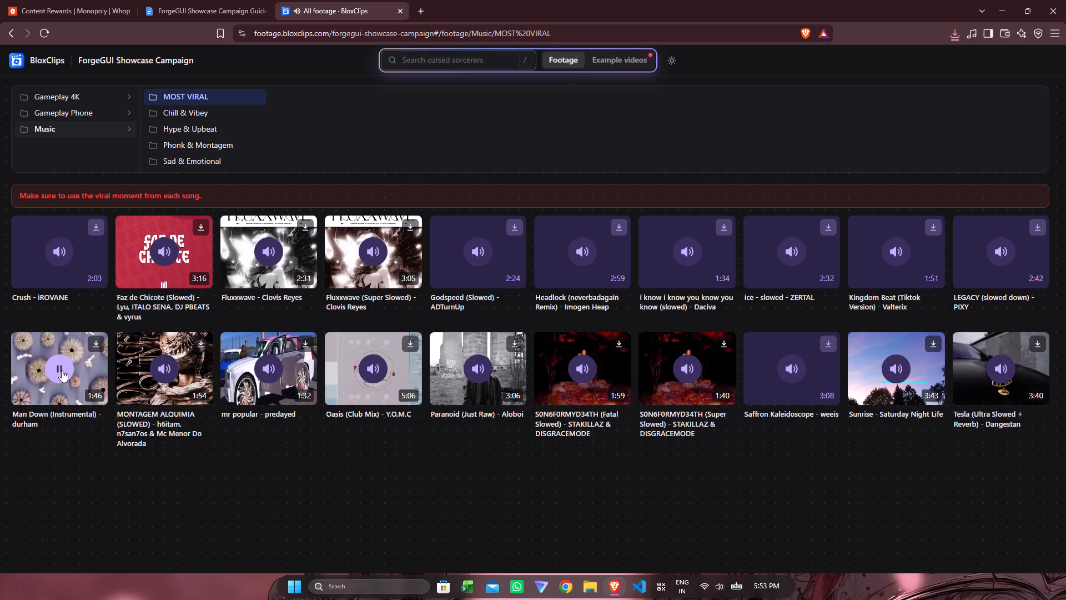
pyautogui.click(1003, 259)
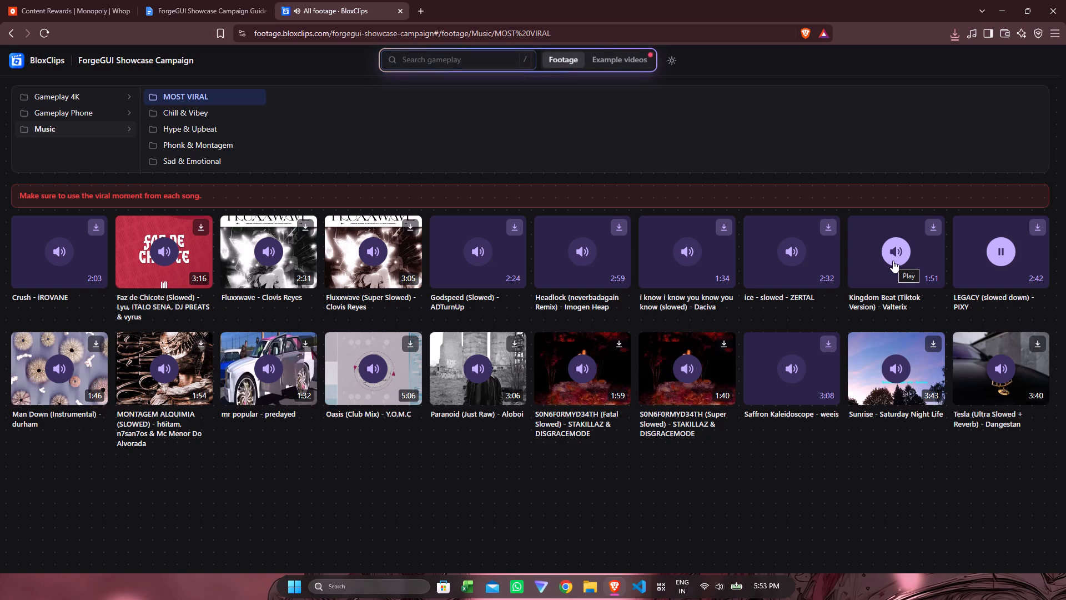
pyautogui.click(893, 261)
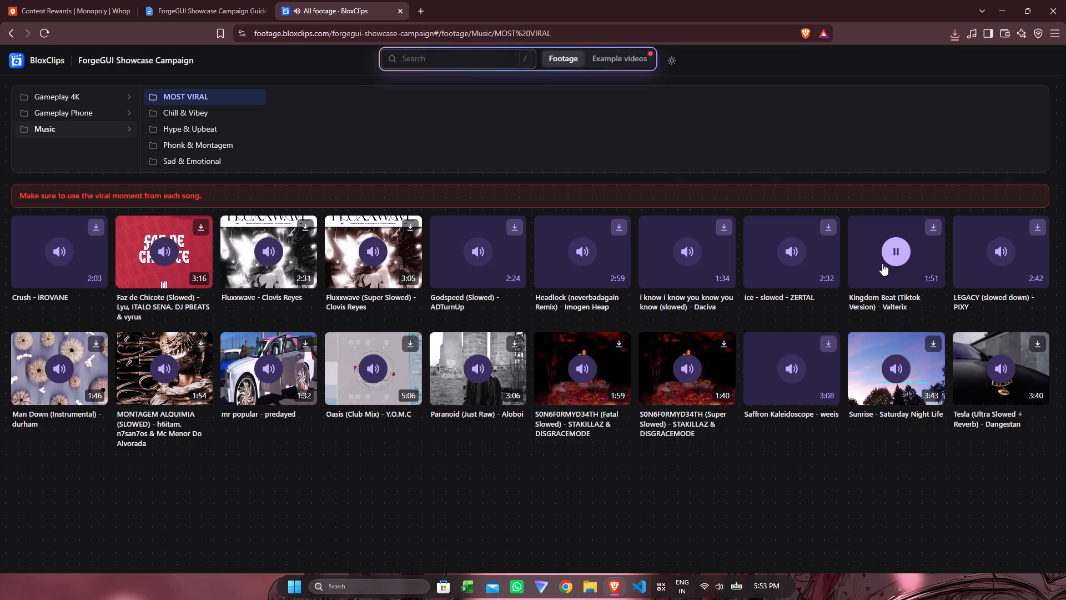
pyautogui.click(790, 252)
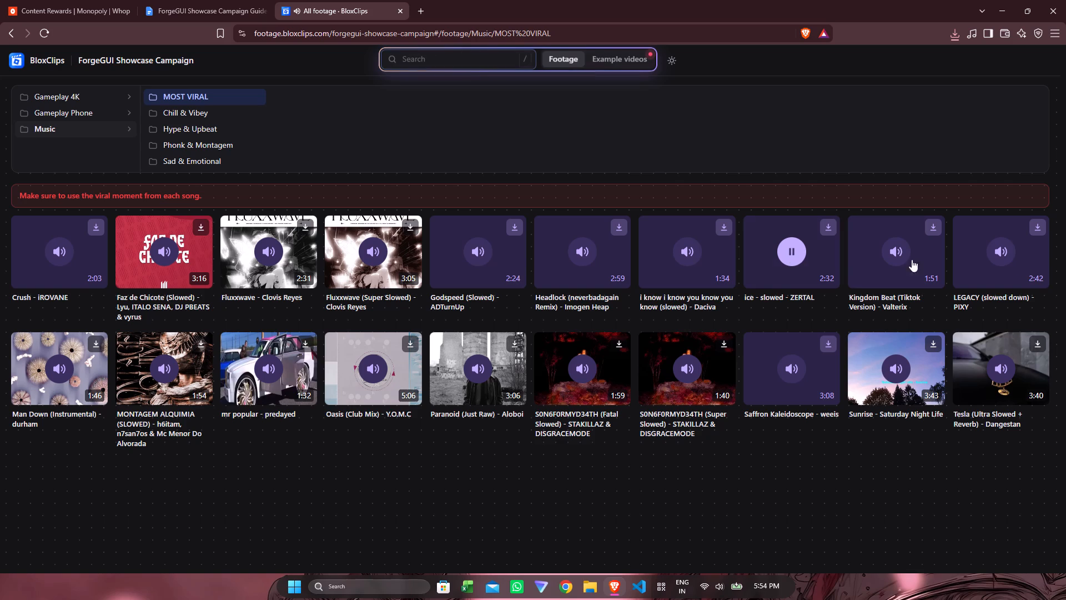
pyautogui.click(995, 255)
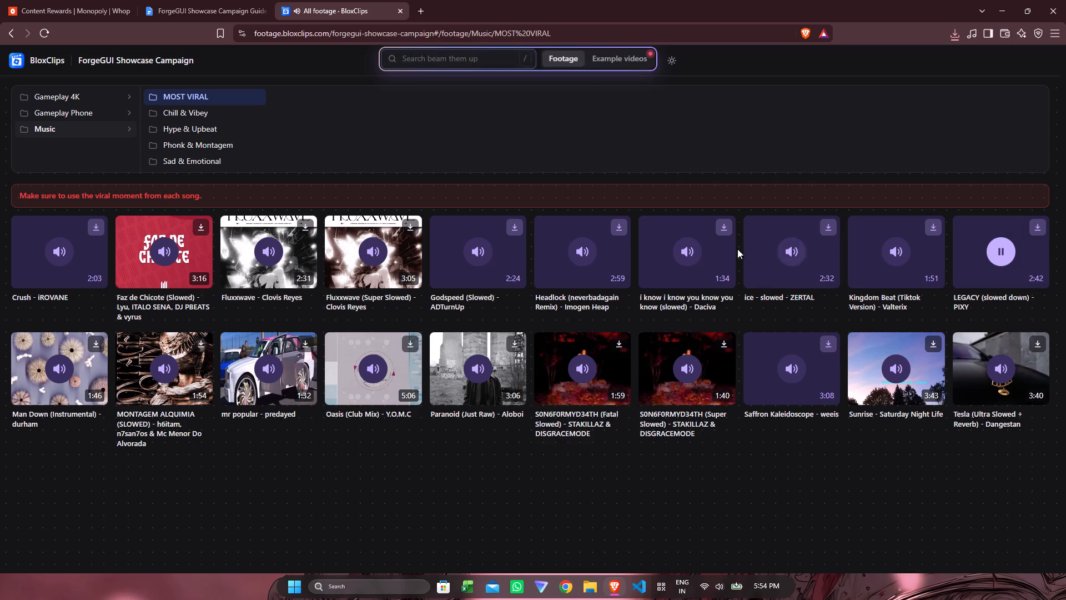
pyautogui.click(681, 253)
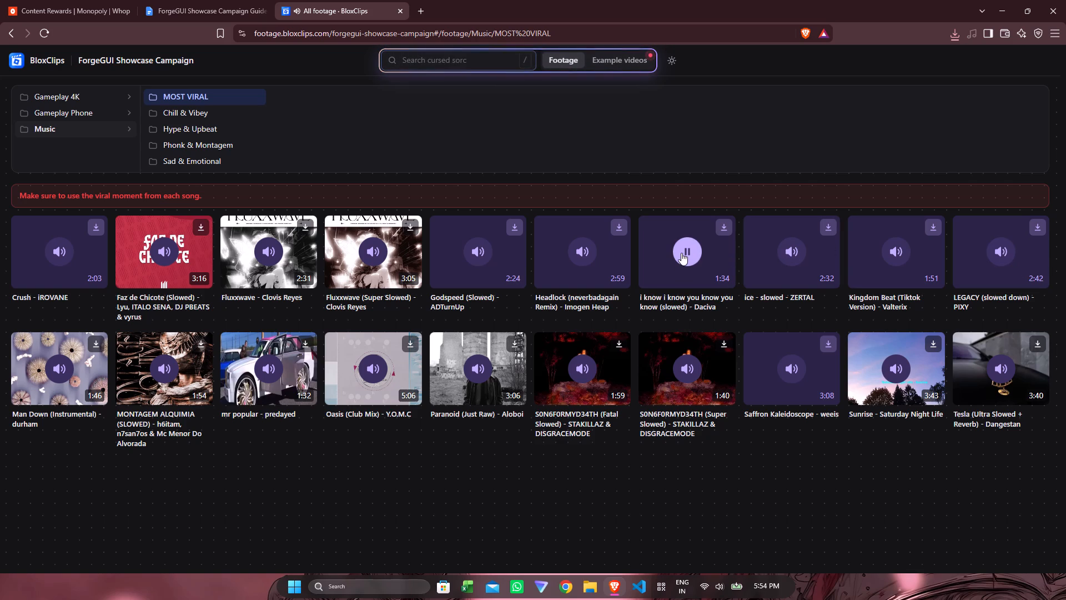
pyautogui.click(575, 250)
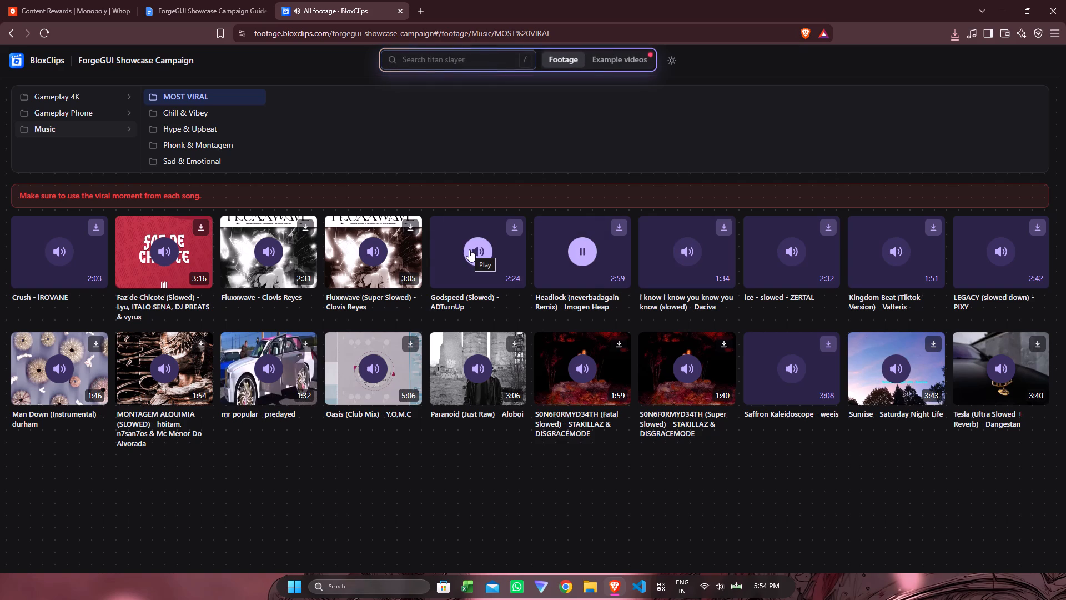
pyautogui.click(469, 249)
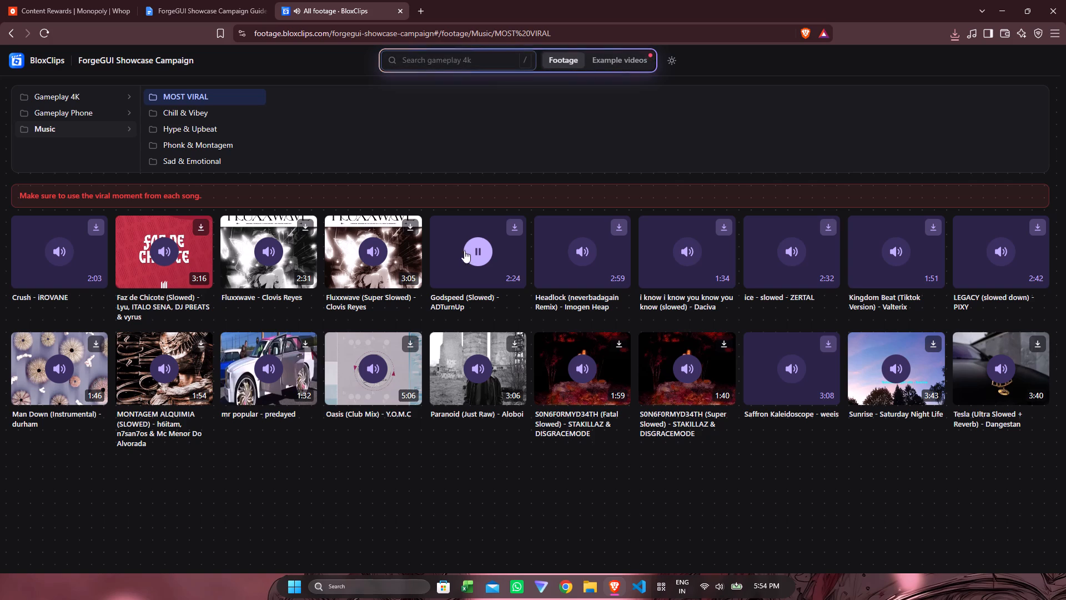
# Listen to Fluxxwave (Super Slowed) in the MOST VIRAL folder and stop its playback.
pyautogui.click(376, 254)
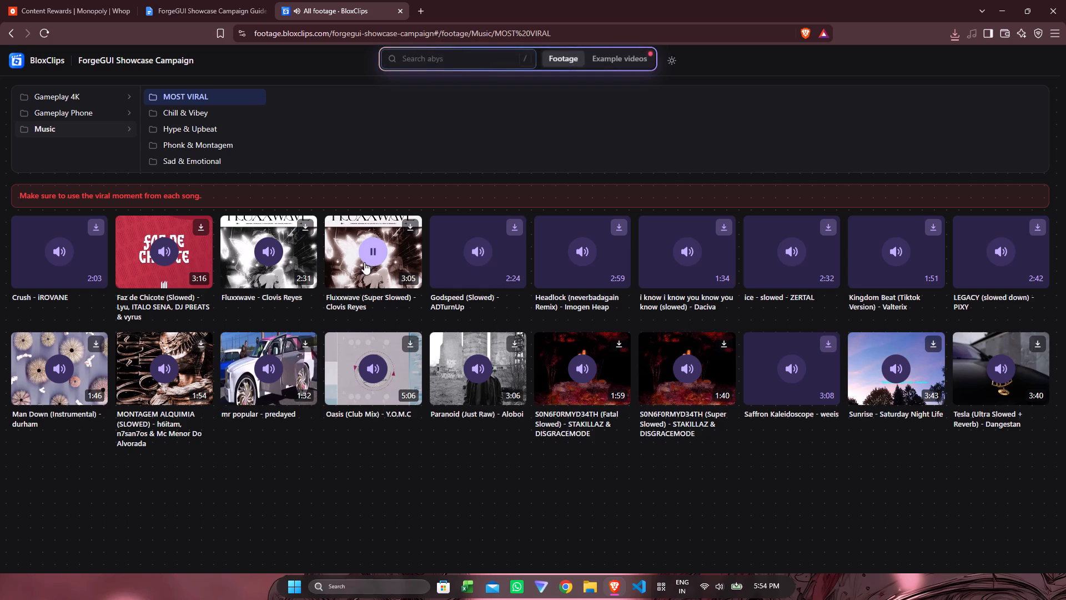
pyautogui.click(369, 254)
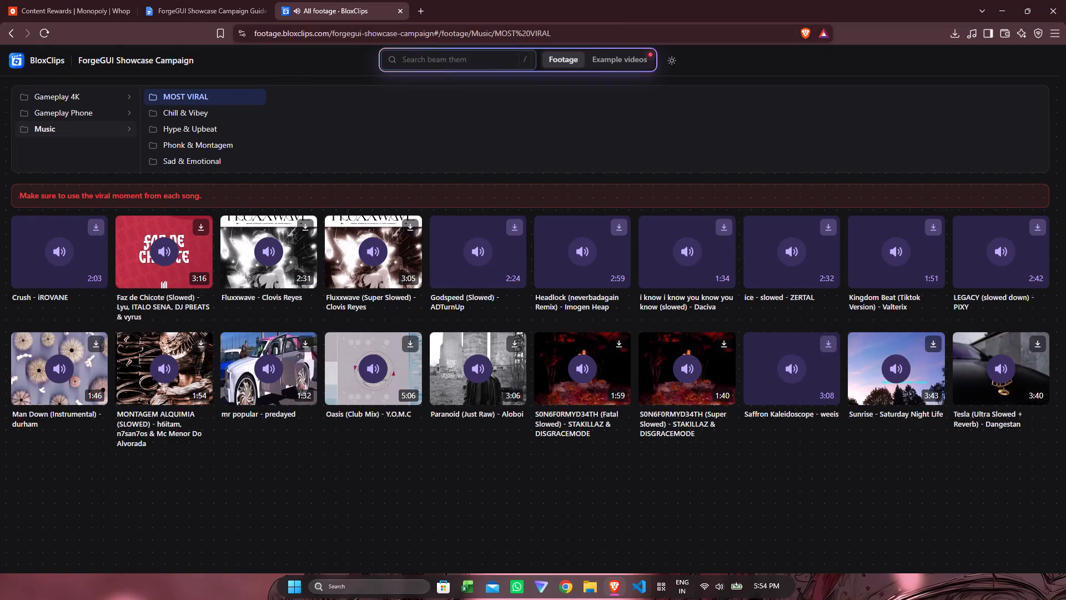
# Read through the ForgeGUI Showcase Clipping Guide, covering the campaign goal, the rejected and approved hooks, and the hook ideas.
pyautogui.click(232, 0)
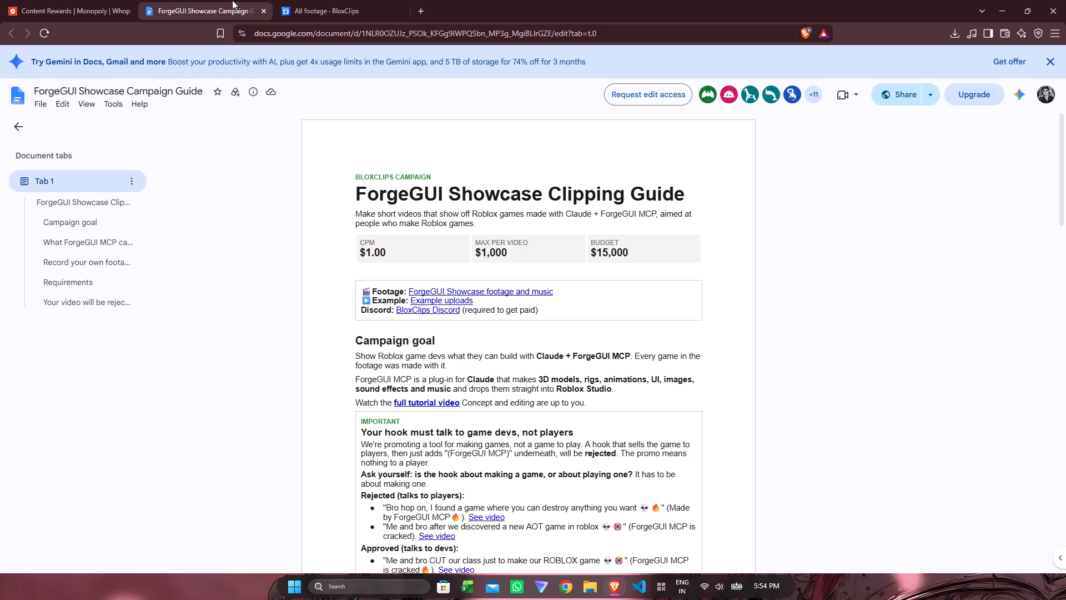
pyautogui.scroll(-1, 460, 331)
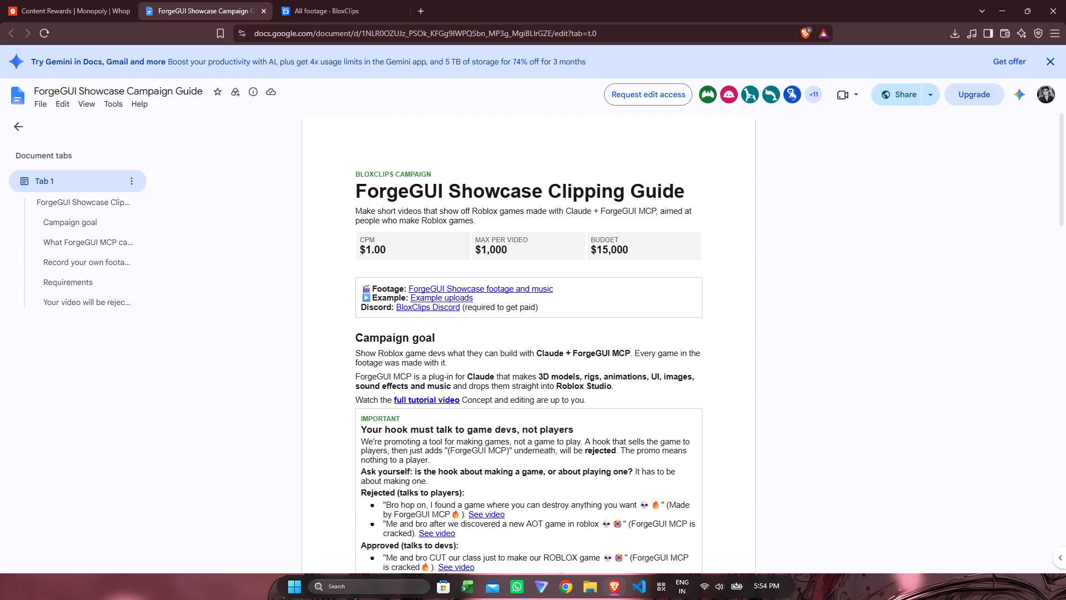
pyautogui.scroll(-3, 460, 331)
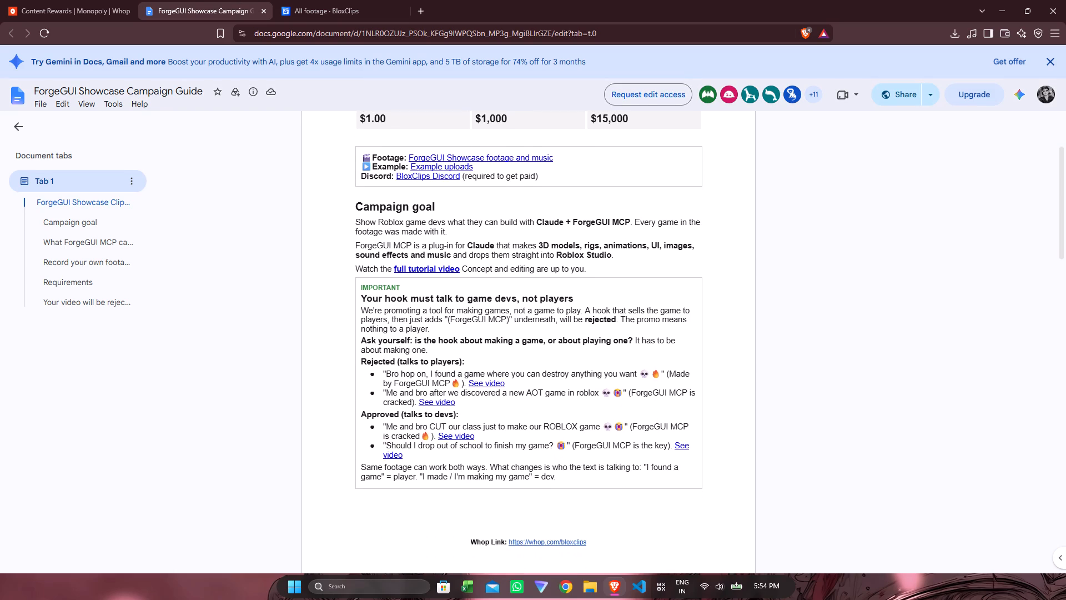
pyautogui.scroll(-2, 460, 331)
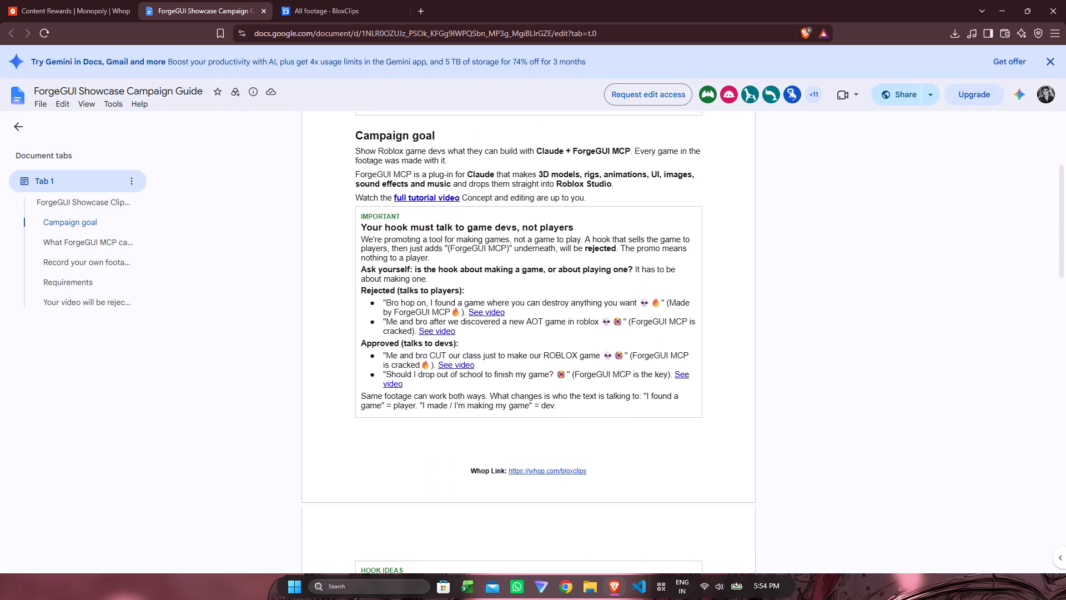
pyautogui.scroll(-1, 460, 331)
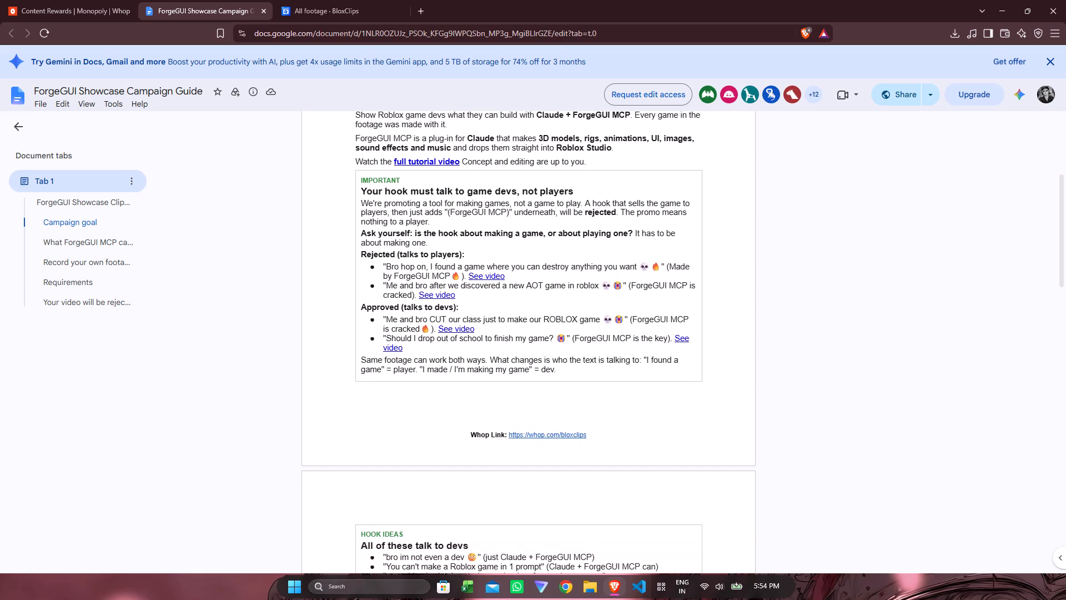
pyautogui.scroll(-1, 460, 331)
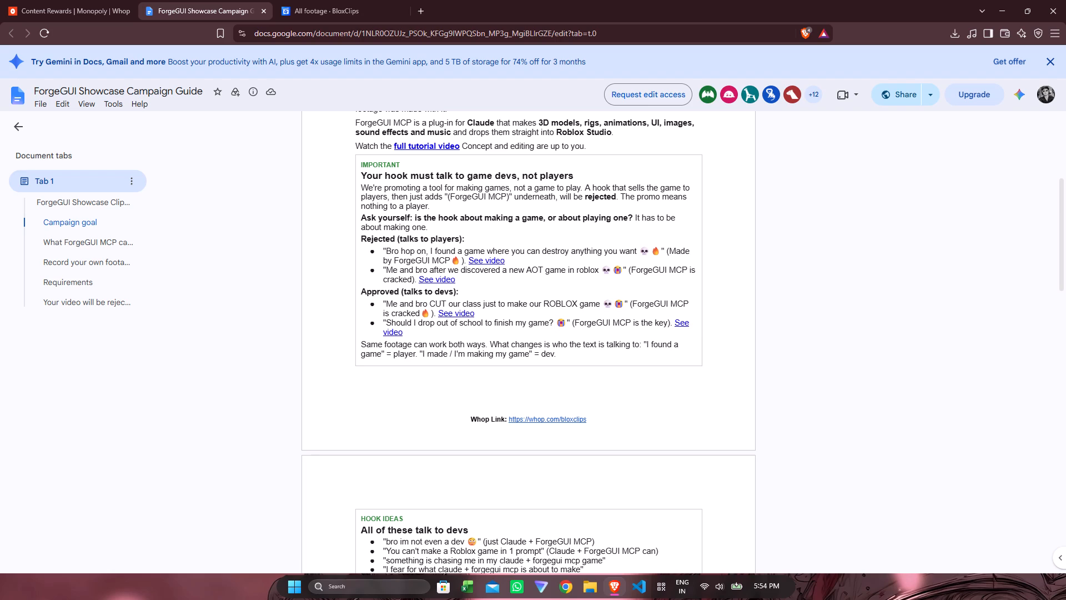
pyautogui.scroll(-2, 393, 363)
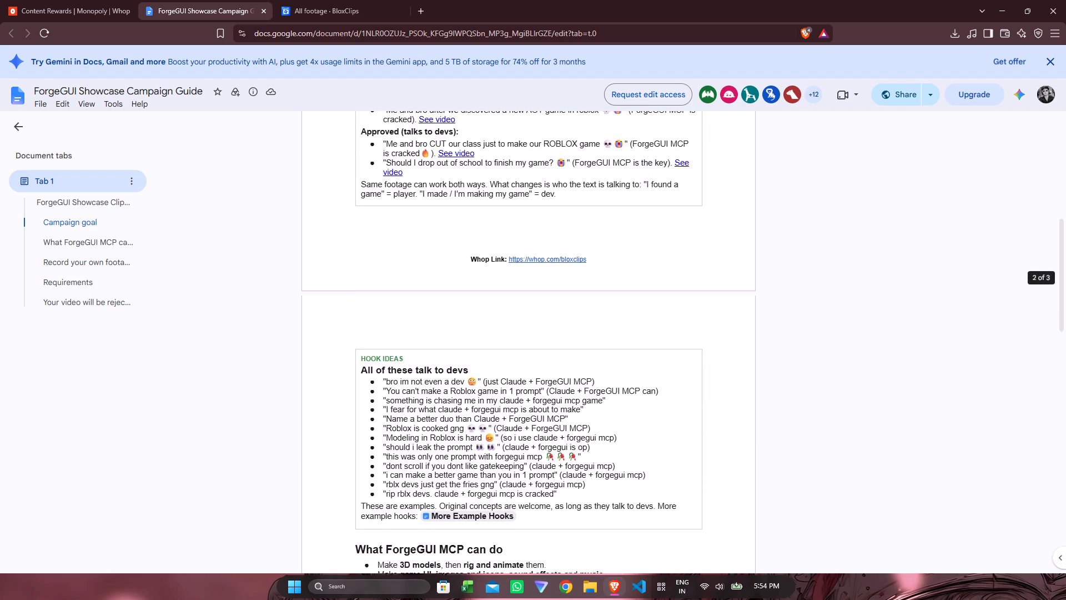
pyautogui.scroll(-3, 393, 363)
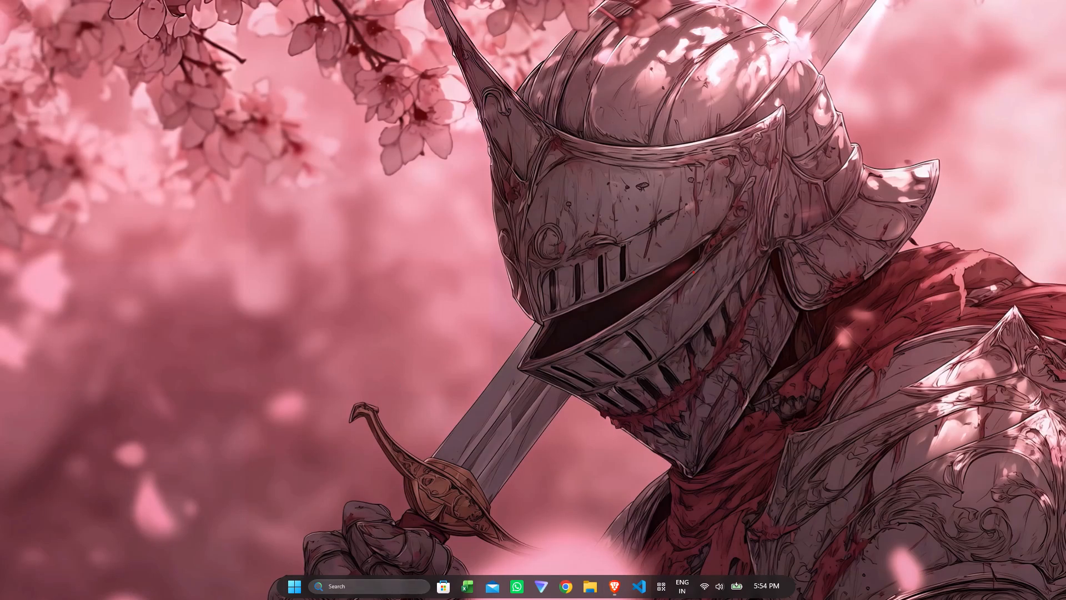
# Launch the CapCut video editor.
pyautogui.click(300, 587)
pyautogui.doubleClick(504, 423)
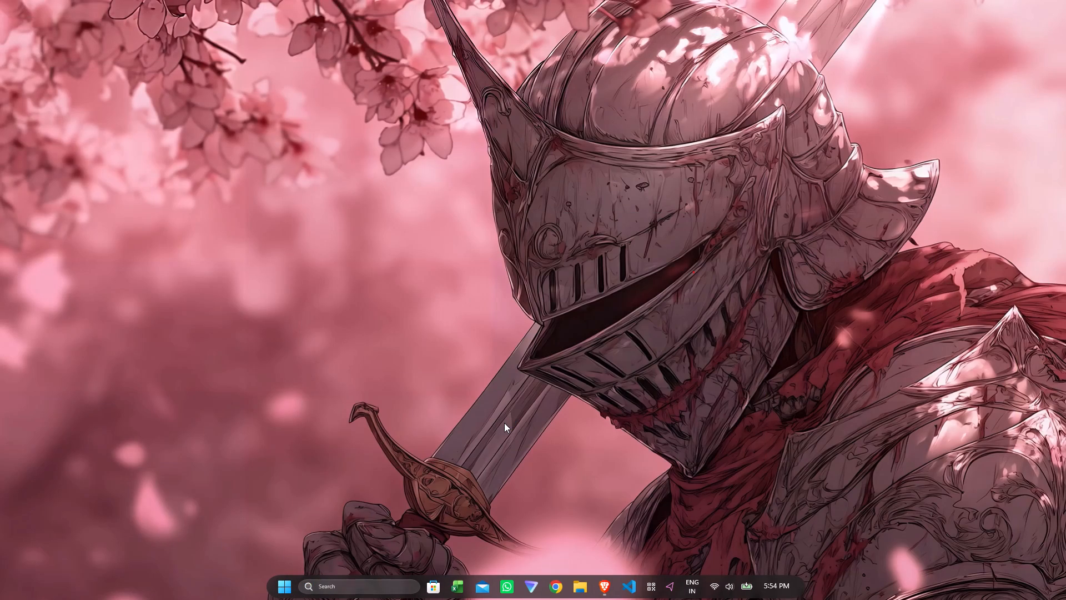
pyautogui.click(634, 222)
# Switch back to Brave, check the guide's requirements and rejection rules, and return to the BloxClips footage page.
pyautogui.click(606, 591)
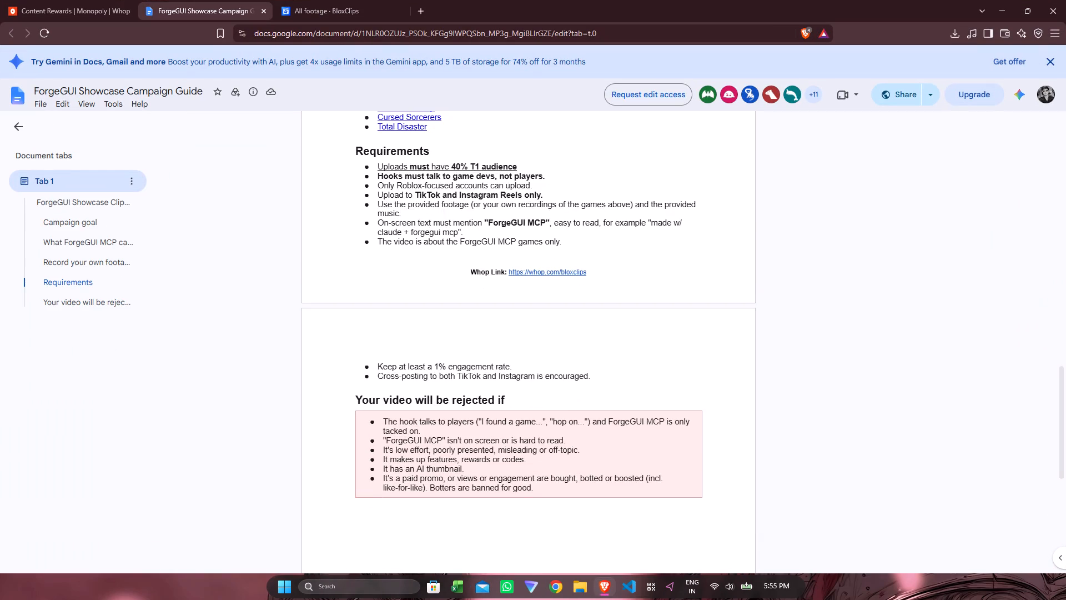
pyautogui.scroll(-3, 490, 397)
pyautogui.scroll(1, 490, 397)
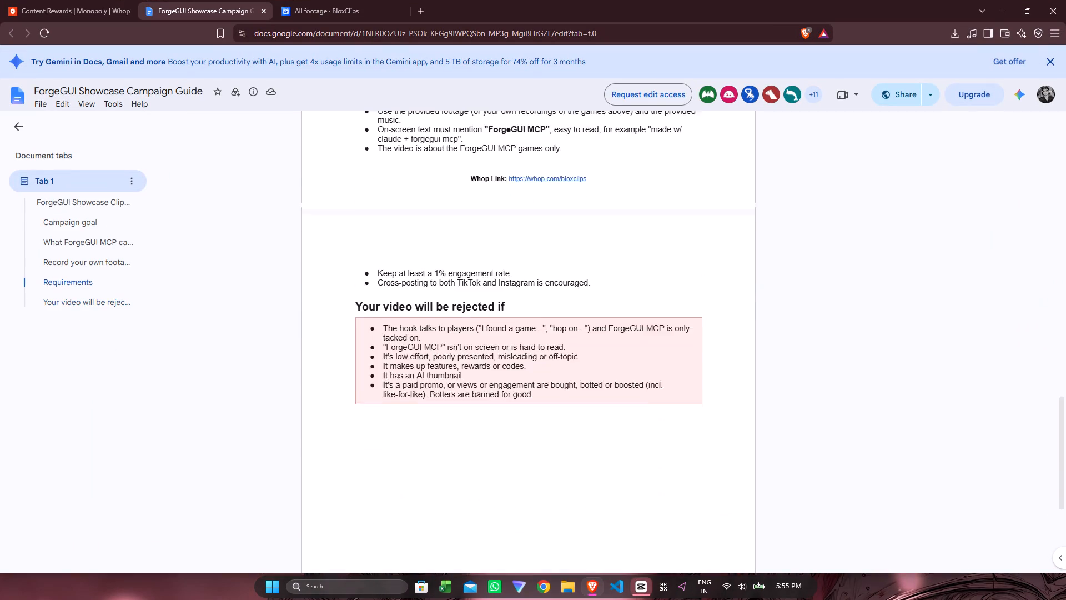
pyautogui.scroll(3, 490, 397)
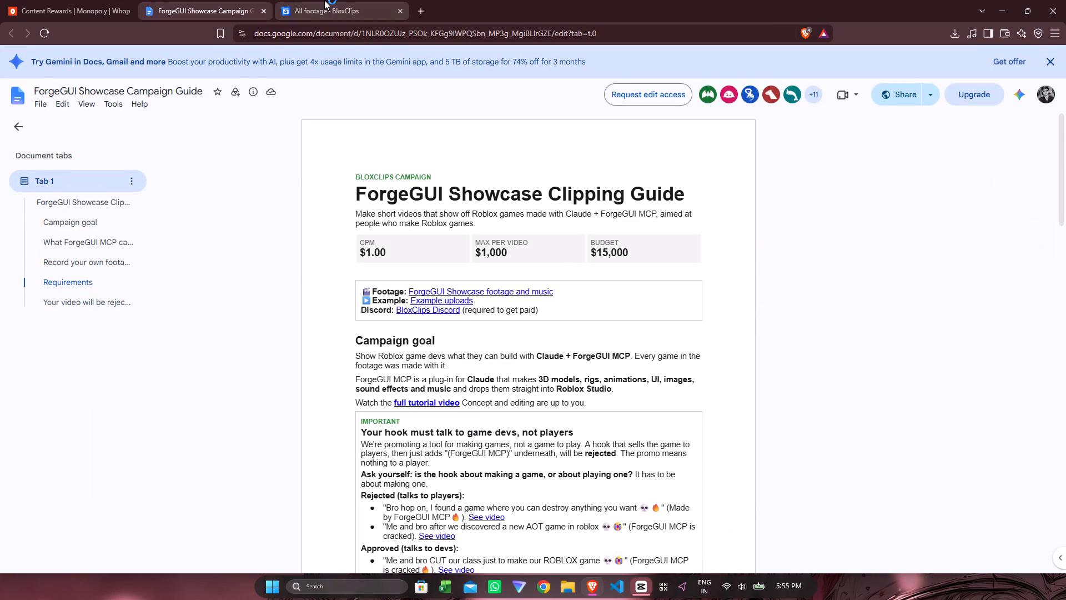
pyautogui.click(324, 0)
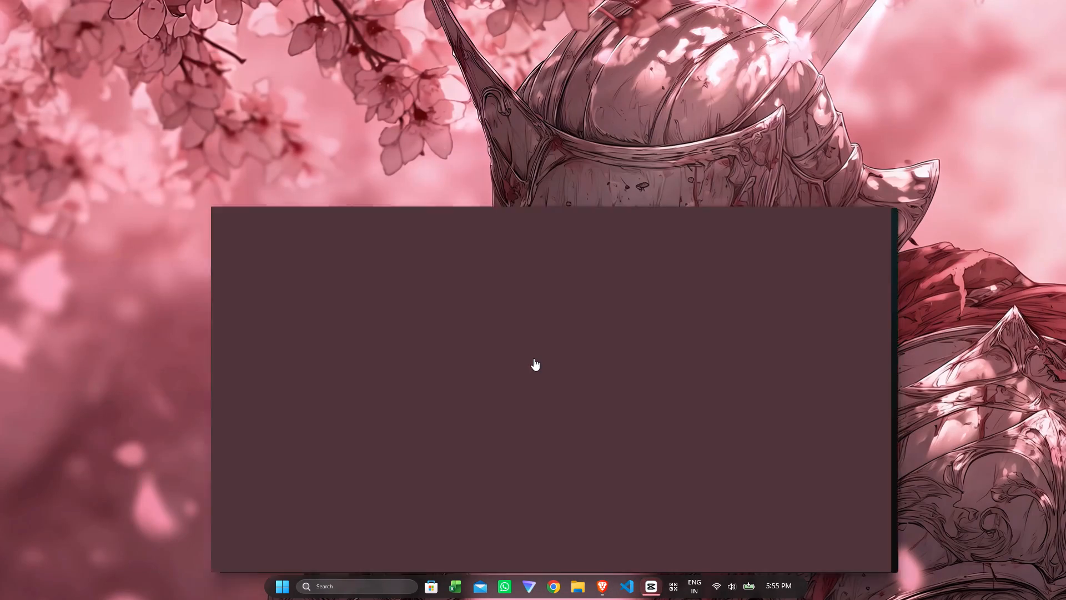
# Switch to CapCut and create a new video project.
pyautogui.click(645, 309)
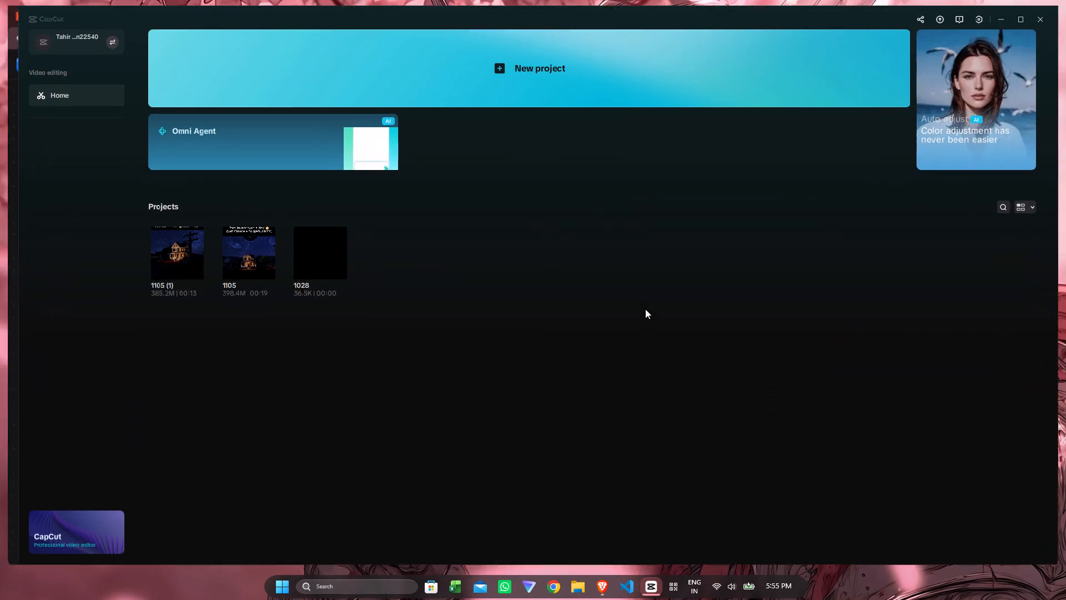
pyautogui.click(327, 83)
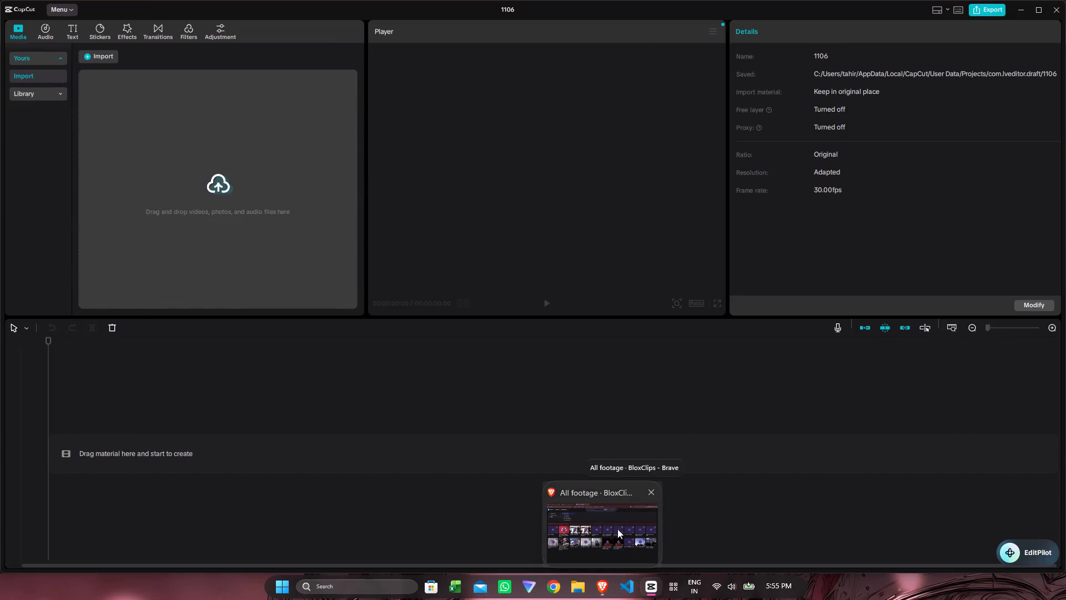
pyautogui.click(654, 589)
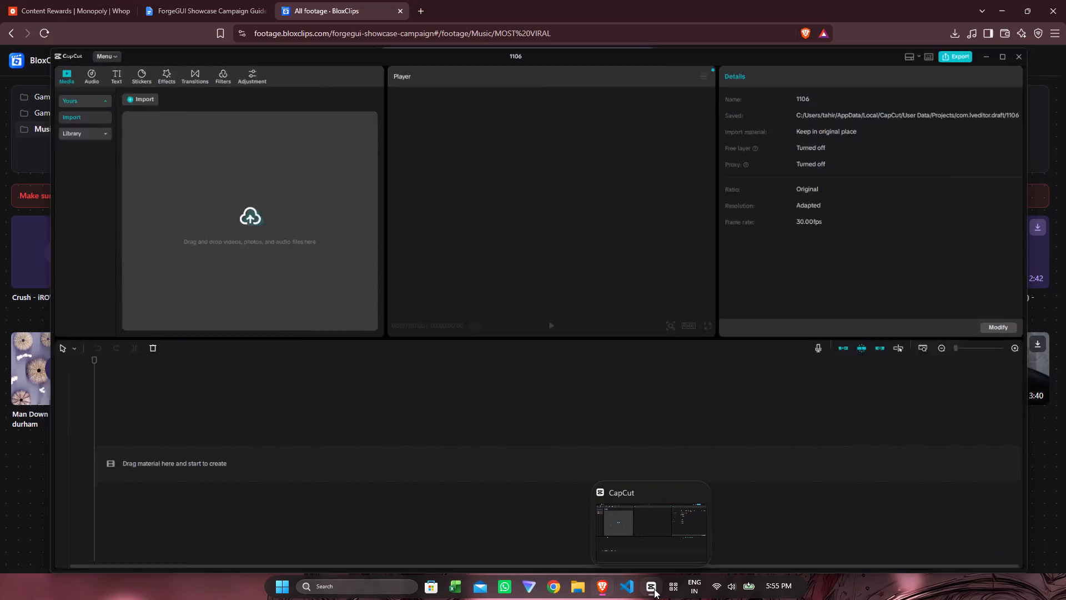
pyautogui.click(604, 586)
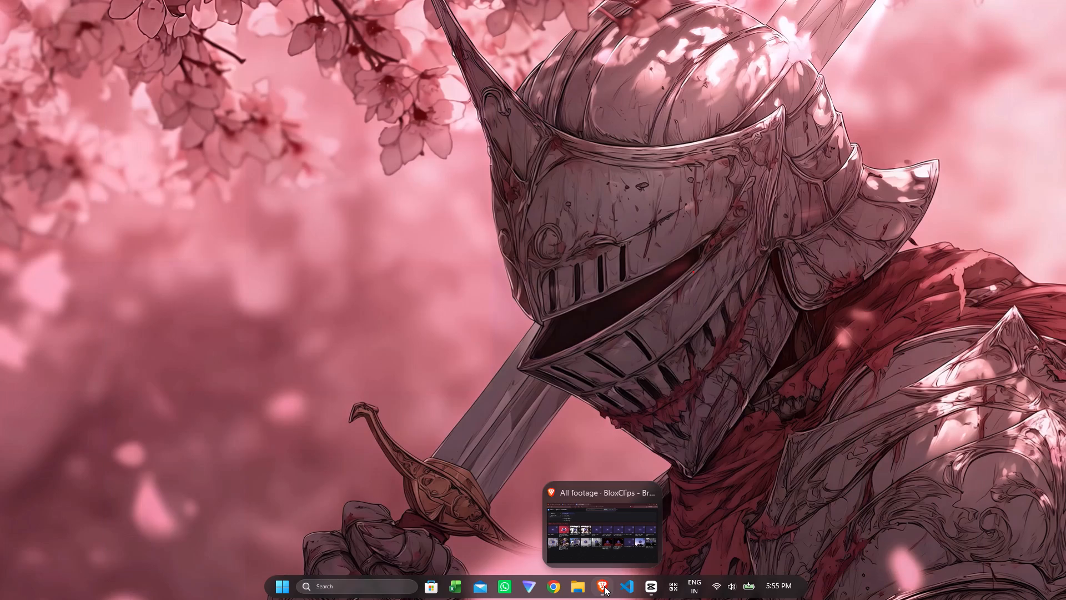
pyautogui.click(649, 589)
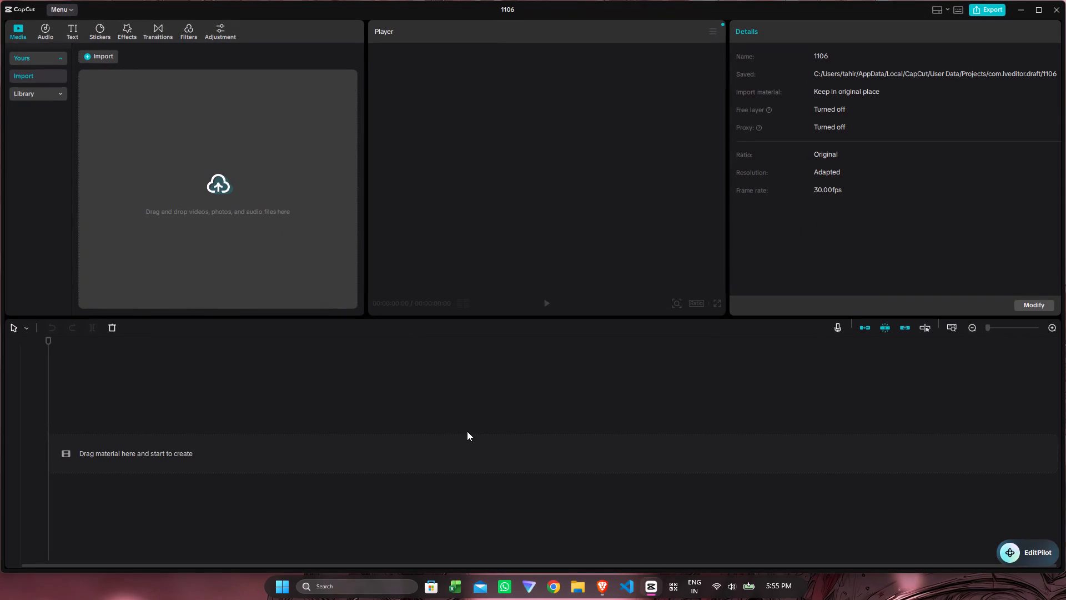
# Import the Beam Them Up 11 video from the Roblox Clipping folder into the project's media.
pyautogui.click(274, 178)
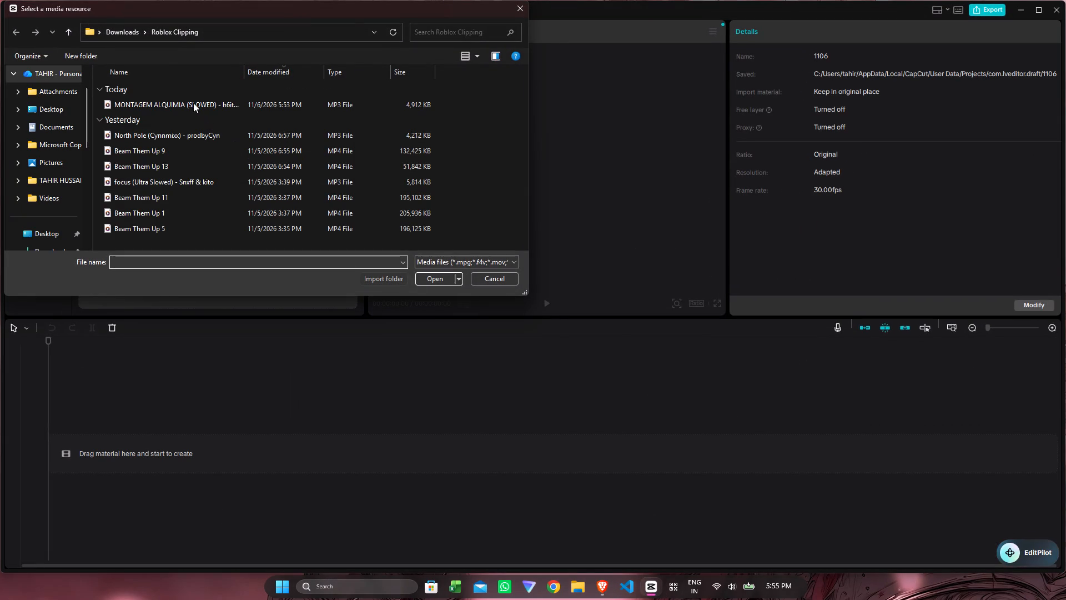
pyautogui.click(157, 223)
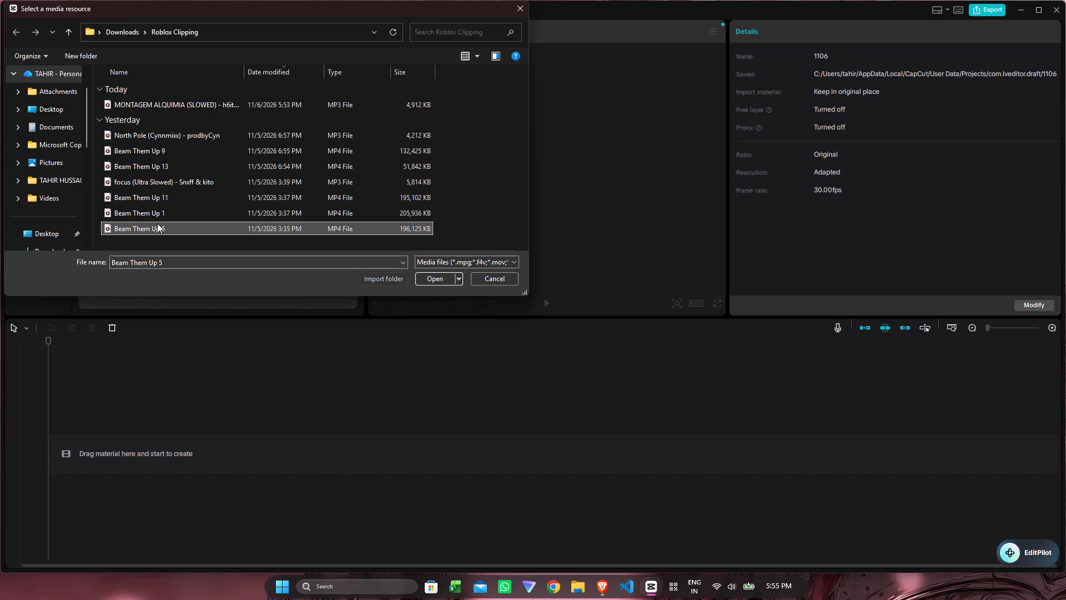
pyautogui.doubleClick(159, 193)
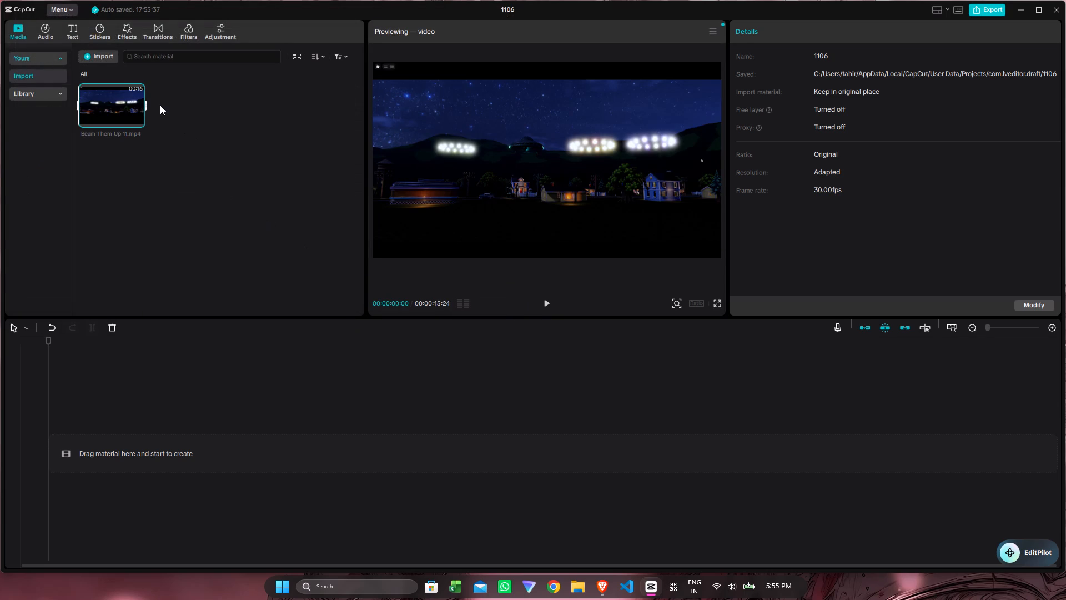
# Import the MONTAGEM ALQUIMIA (SLOWED) MP3 from the Roblox Clipping folder into the project's media.
pyautogui.click(100, 58)
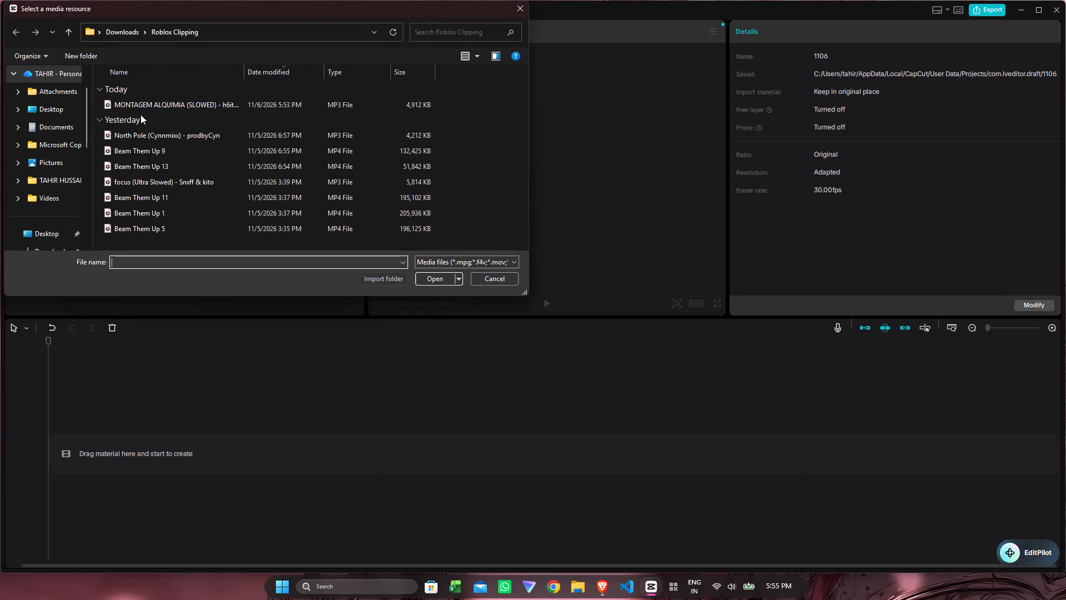
pyautogui.click(145, 102)
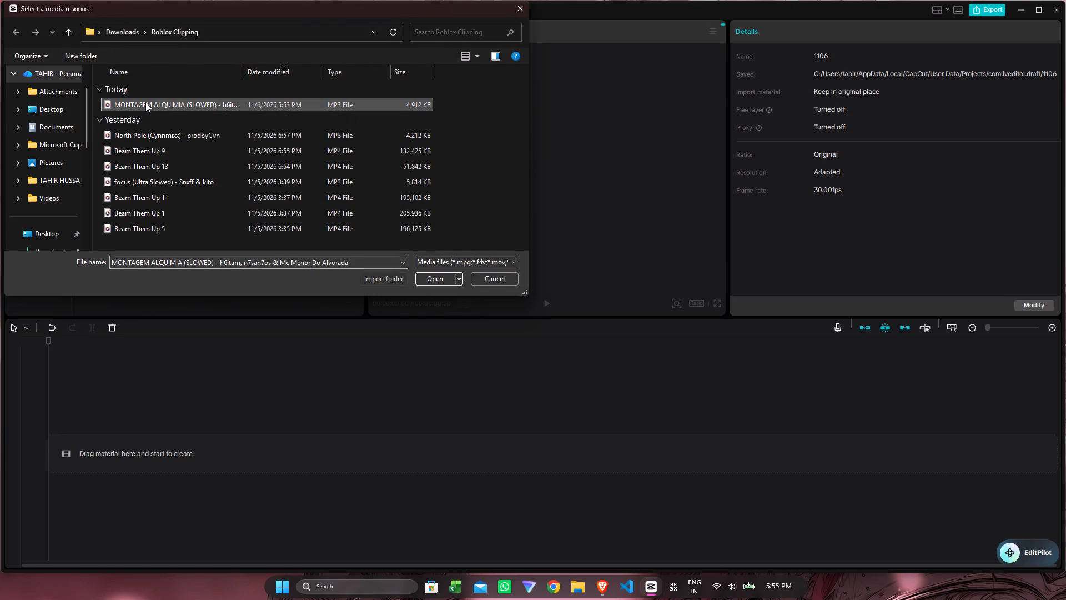
pyautogui.click(431, 280)
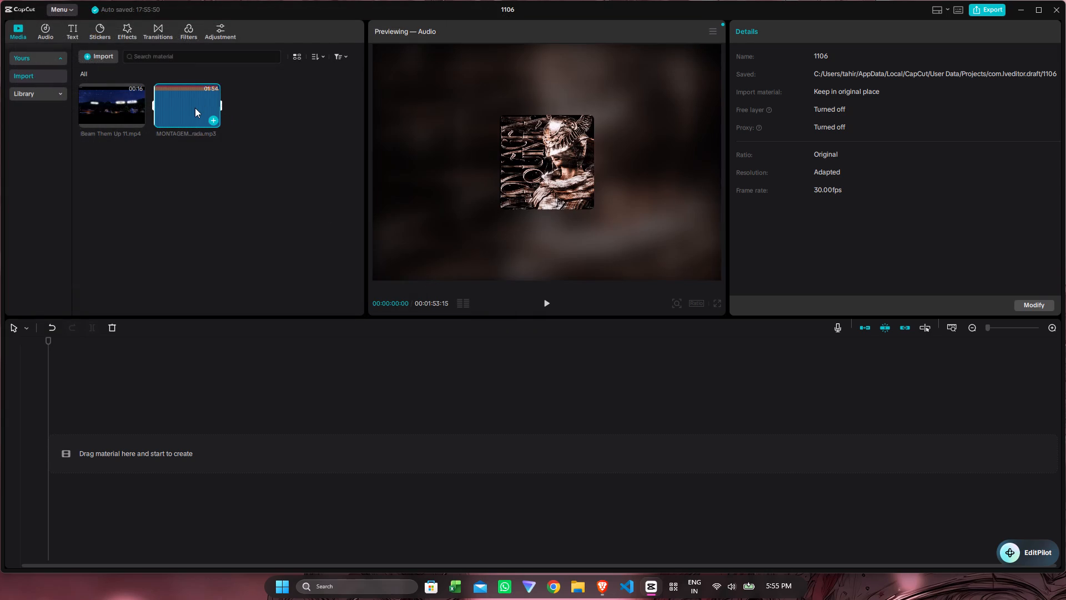
# Preview the imported MONTAGEM ALQUIMIA (SLOWED) audio in the player.
pyautogui.click(195, 108)
pyautogui.click(195, 108)
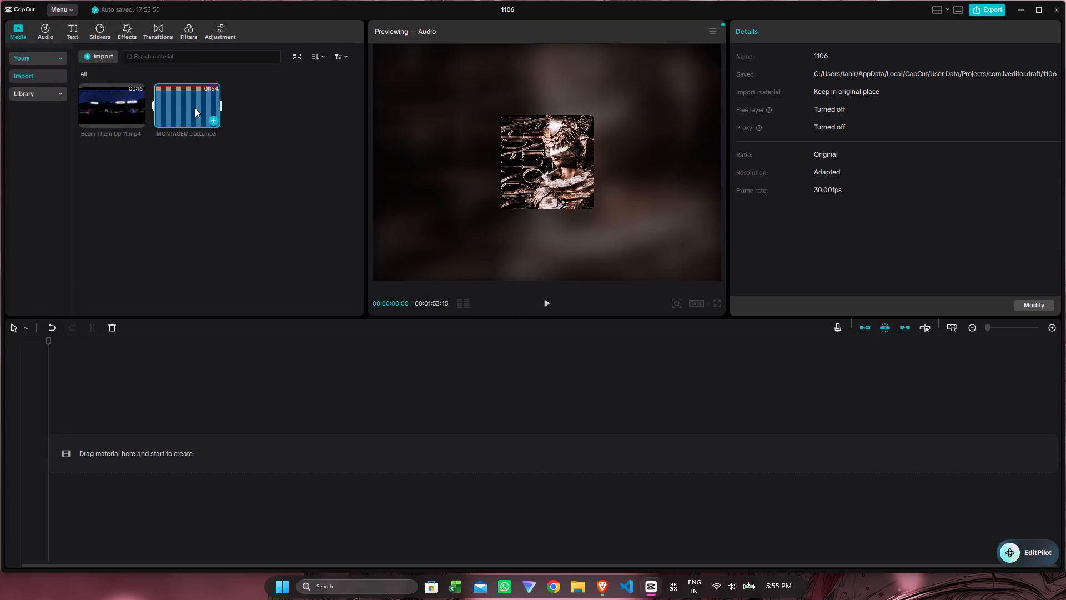
pyautogui.doubleClick(195, 108)
pyautogui.press('space')
# Add the Beam Them Up 11 video and the MONTAGEM ALQUIMIA (SLOWED) audio to the timeline.
pyautogui.click(136, 122)
pyautogui.click(213, 116)
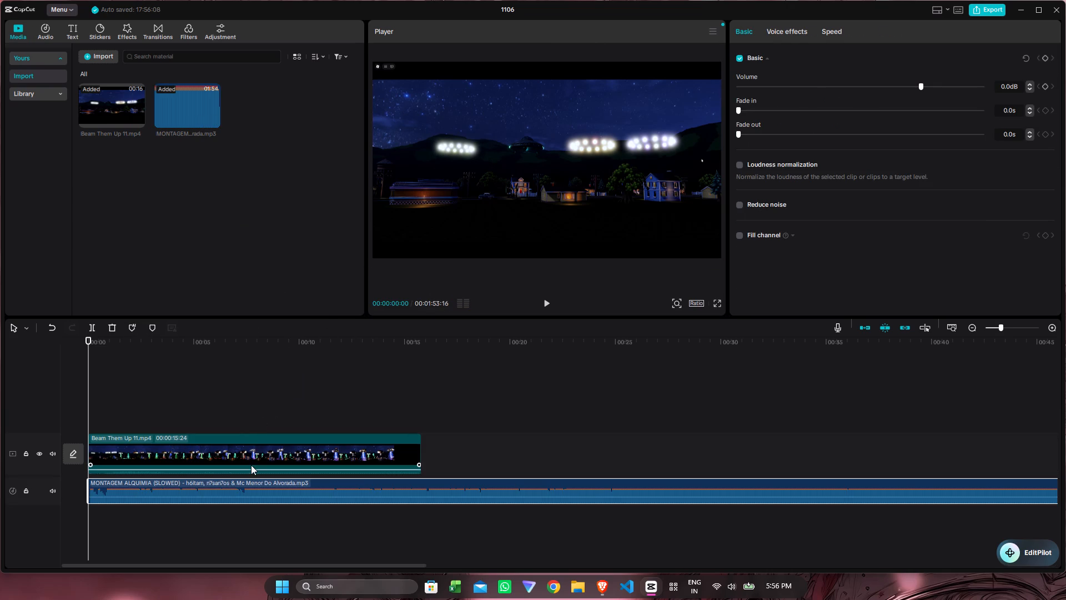
# Play the video and music together to find where the music should start.
pyautogui.press('space')
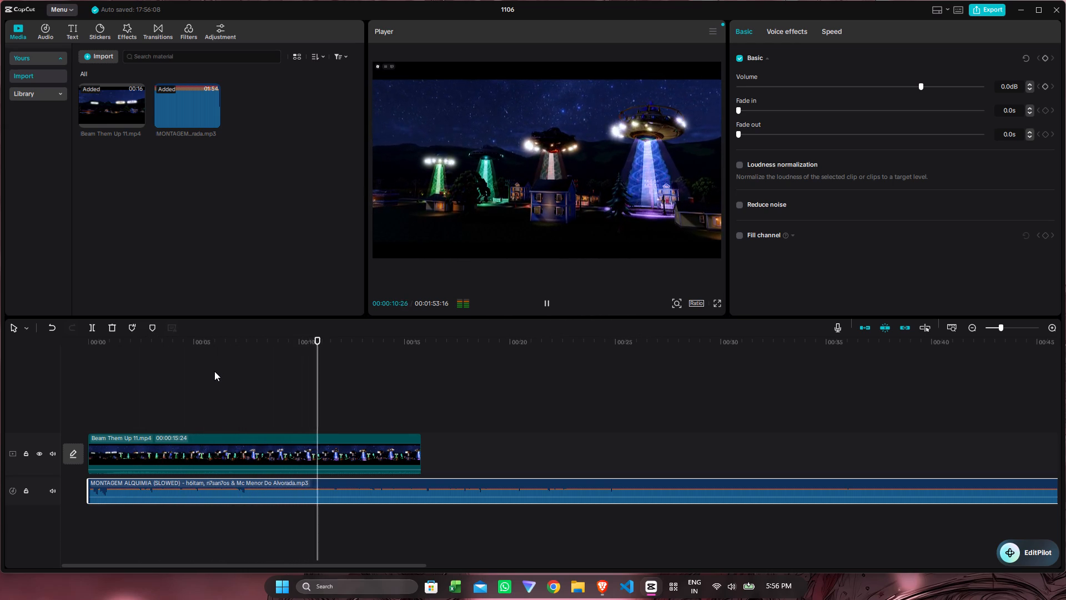
pyautogui.press('space')
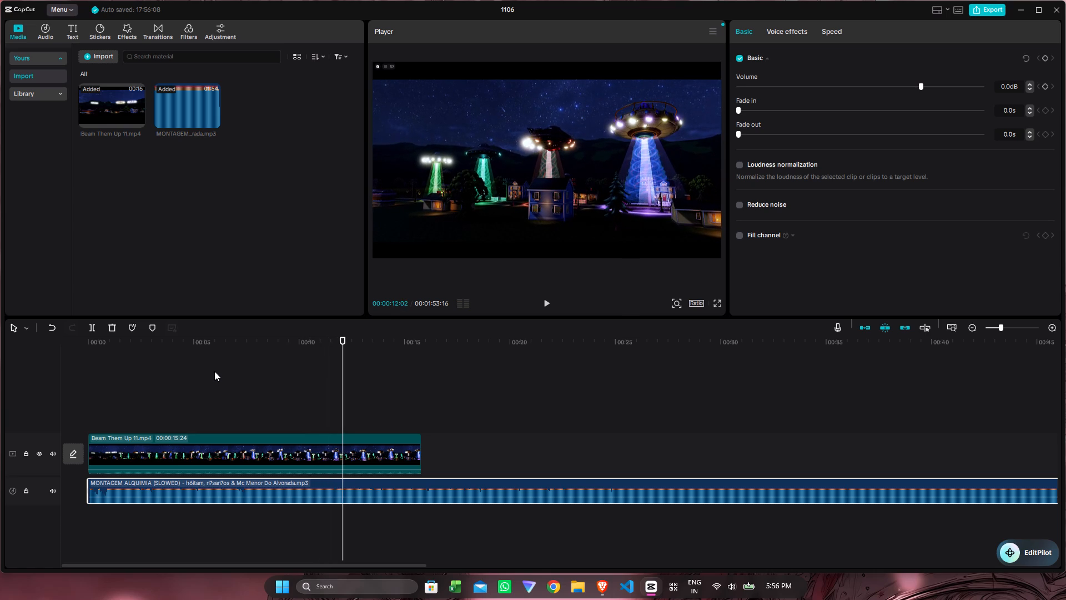
pyautogui.doubleClick(282, 384)
pyautogui.doubleClick(263, 383)
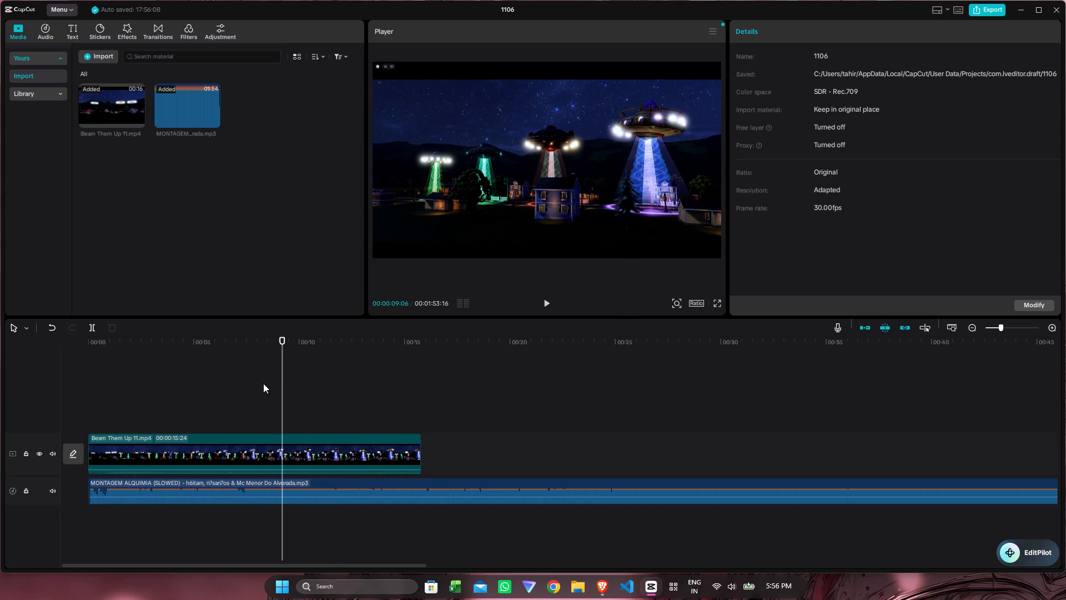
pyautogui.press('space')
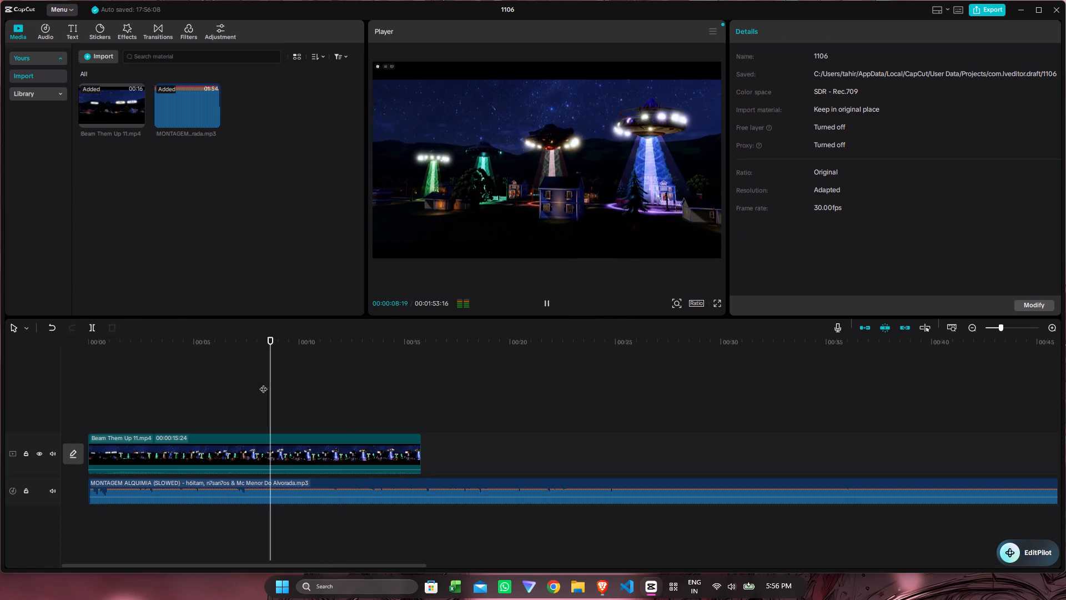
pyautogui.press('space')
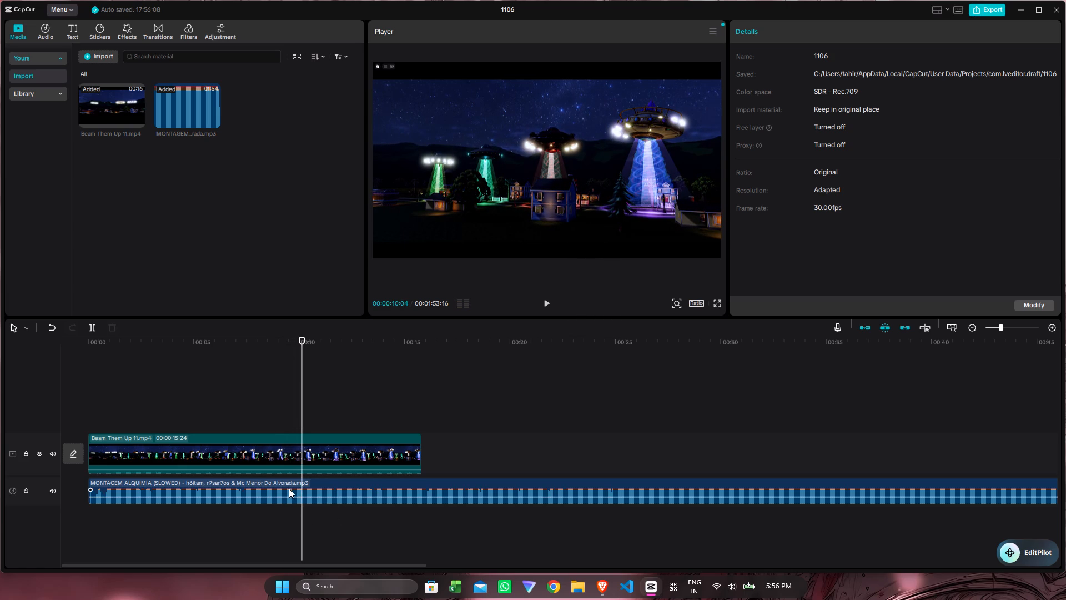
# Trim the start of the MONTAGEM ALQUIMIA audio to 00:00:09:04 and move the clip back to the beginning of the timeline.
pyautogui.doubleClick(281, 411)
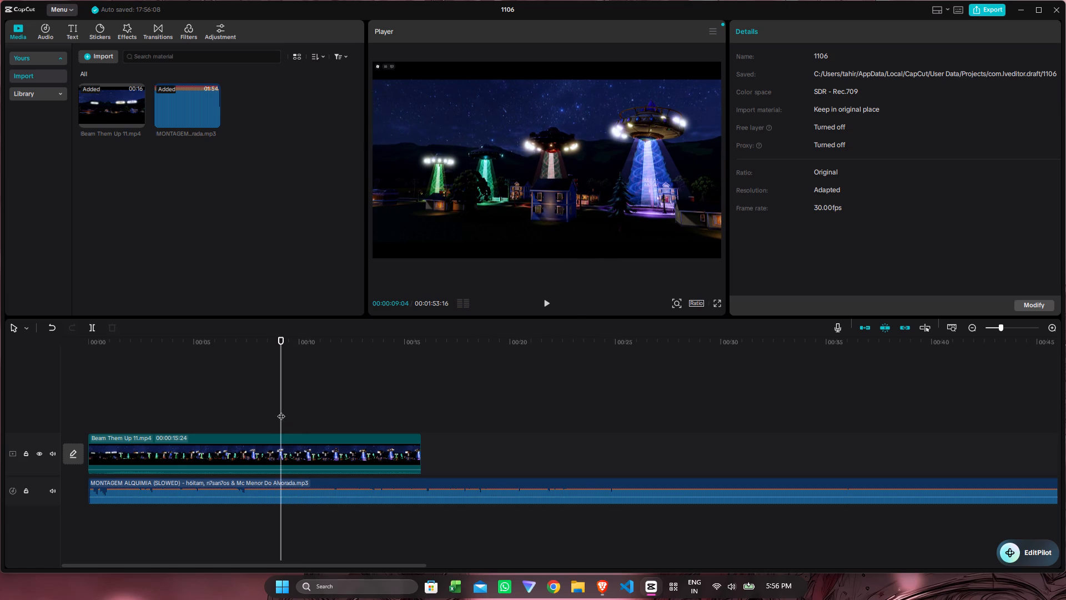
pyautogui.click(108, 485)
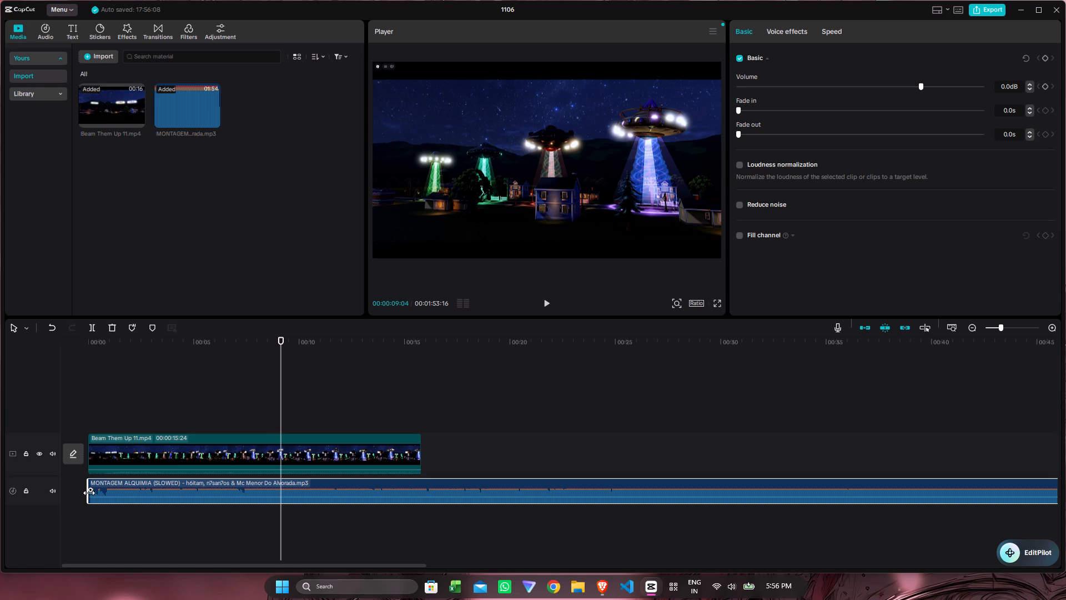
pyautogui.moveTo(89, 493); pyautogui.dragTo(73, 498)
pyautogui.moveTo(86, 486); pyautogui.dragTo(262, 469)
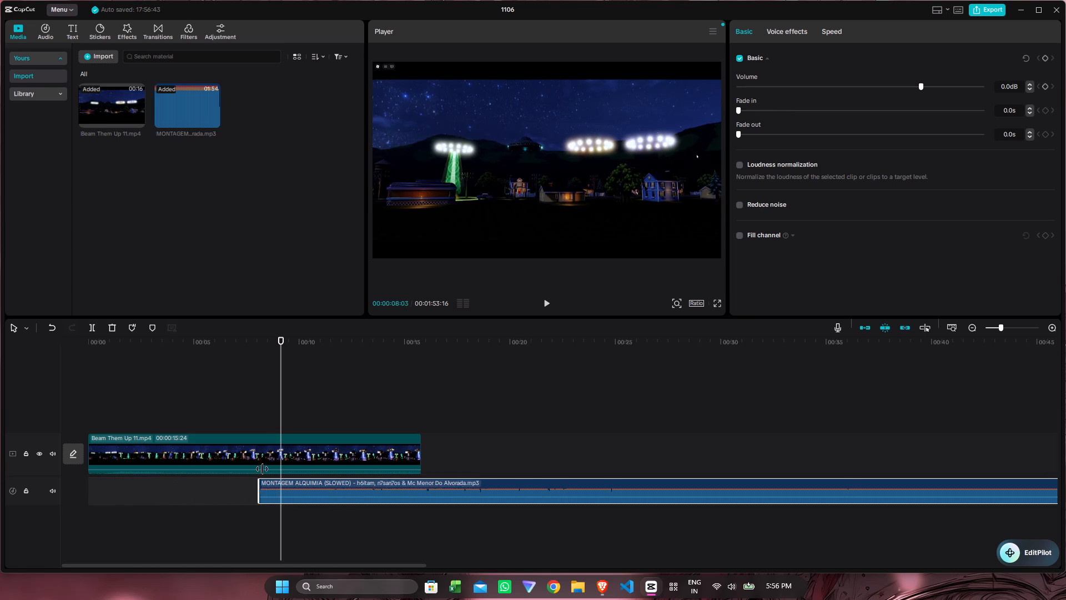
pyautogui.moveTo(262, 469); pyautogui.dragTo(278, 469)
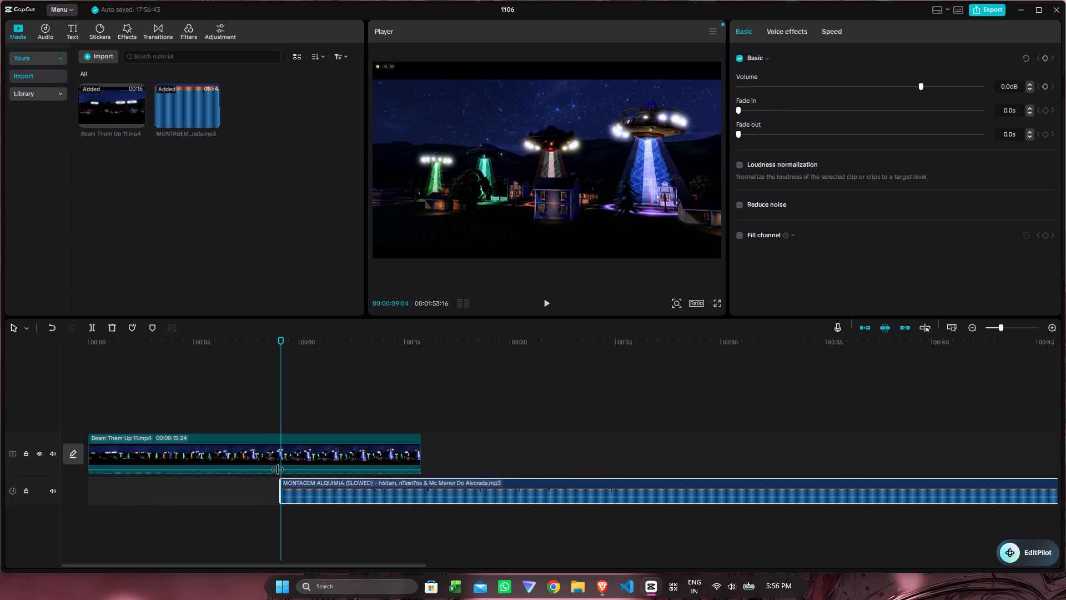
pyautogui.moveTo(278, 469); pyautogui.dragTo(278, 469)
pyautogui.moveTo(320, 482); pyautogui.dragTo(132, 479)
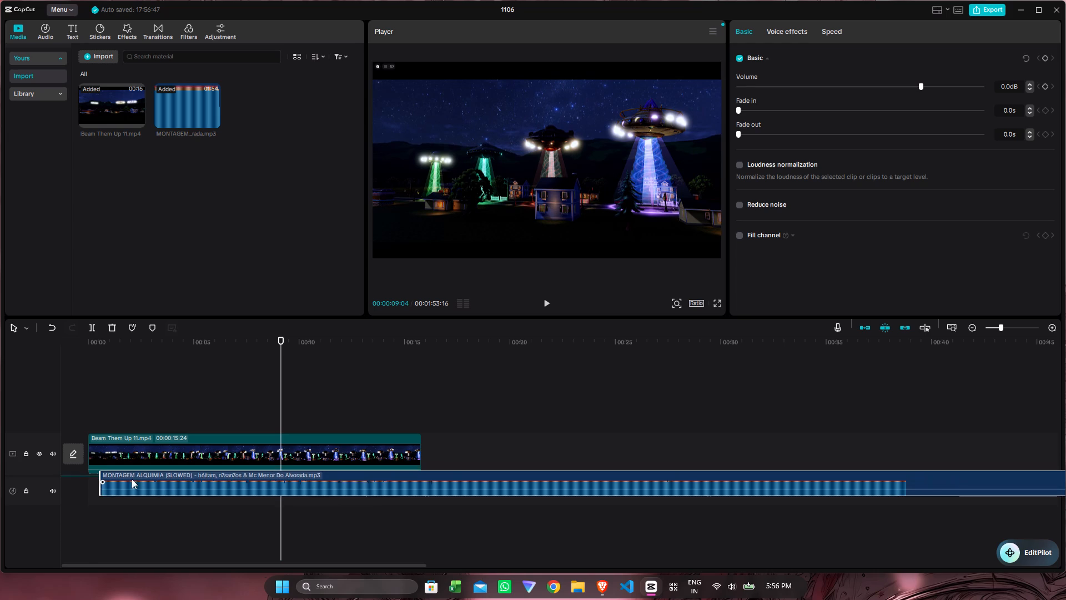
pyautogui.moveTo(132, 479); pyautogui.dragTo(127, 479)
# Play the timeline from the beginning to check the trimmed music against the video, and return to the start.
pyautogui.moveTo(103, 399); pyautogui.dragTo(95, 401)
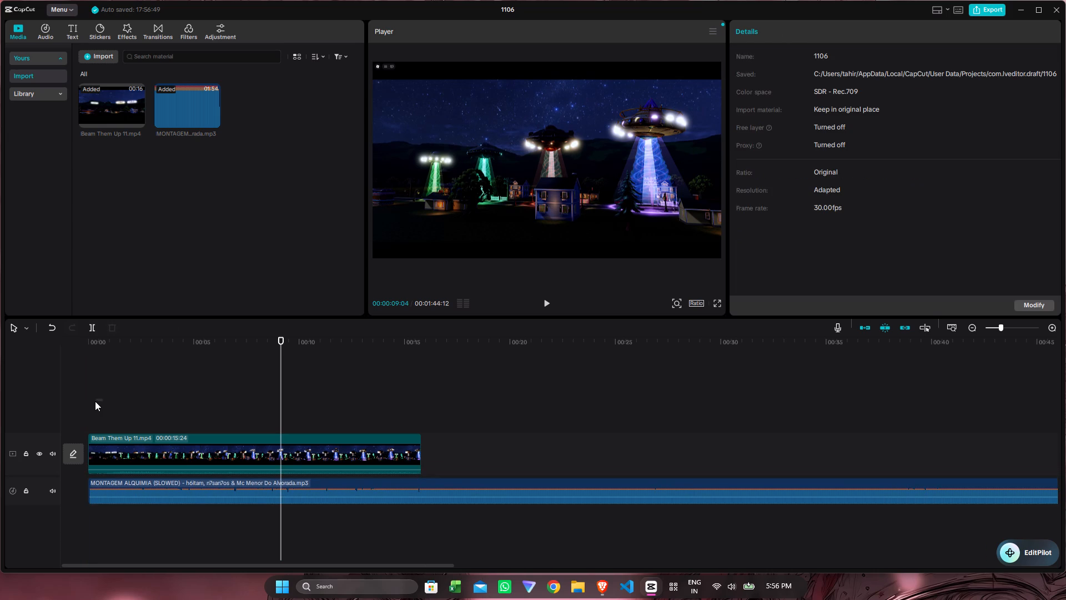
pyautogui.moveTo(95, 401); pyautogui.dragTo(94, 402)
pyautogui.doubleClick(94, 402)
pyautogui.moveTo(94, 402); pyautogui.dragTo(68, 408)
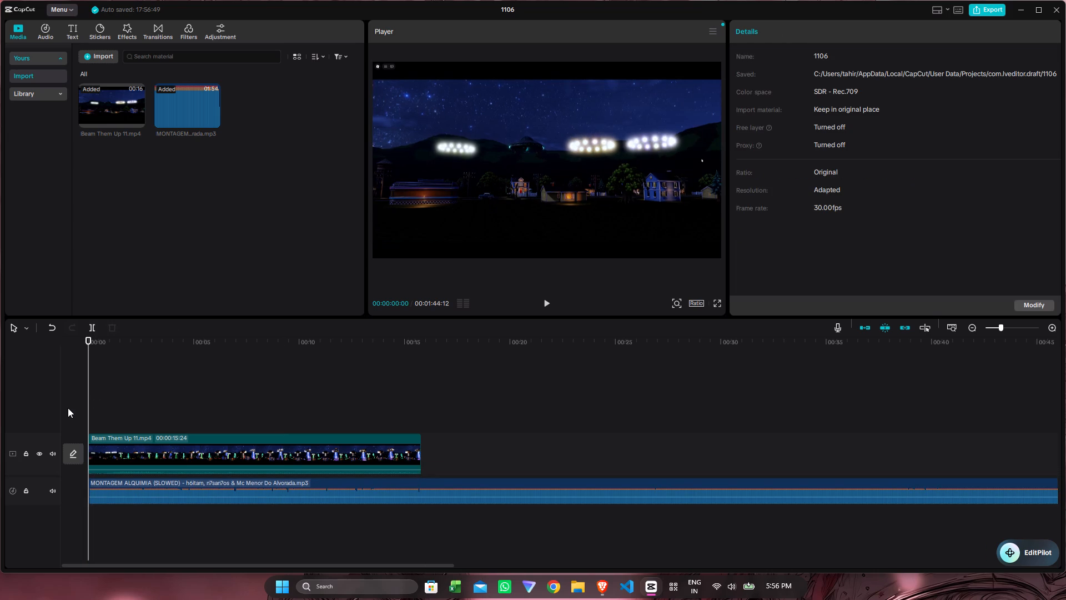
pyautogui.press('space')
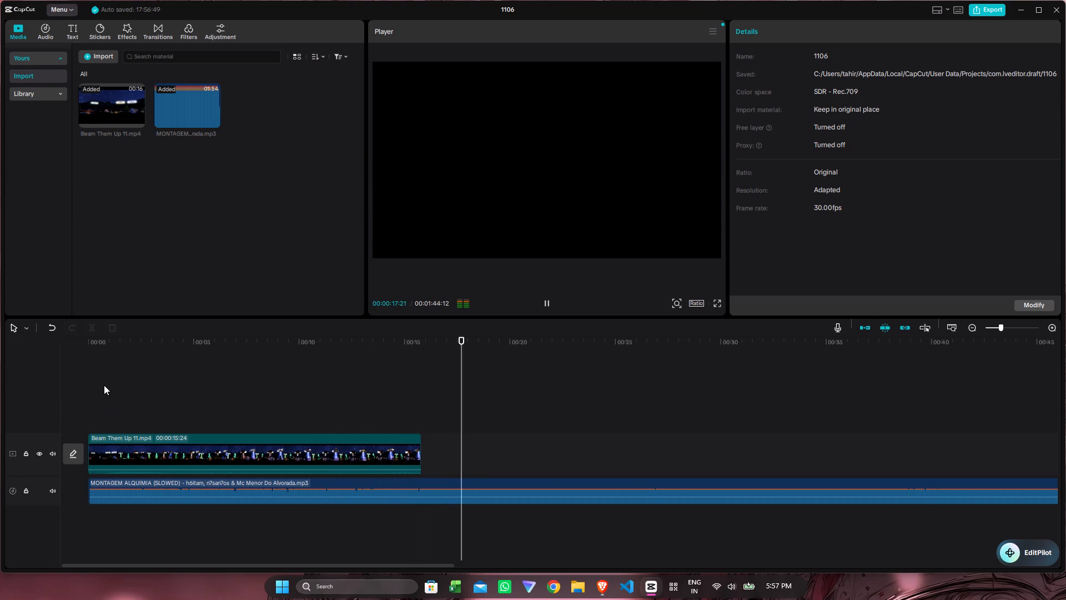
pyautogui.doubleClick(168, 394)
pyautogui.moveTo(168, 394); pyautogui.dragTo(56, 409)
# Trim the end of the MONTAGEM ALQUIMIA audio to 00:00:15:24, matching the end of the Beam Them Up 11 video.
pyautogui.keyDown('ctrl'); pyautogui.scroll(-3, 329, 387); pyautogui.keyUp('ctrl')
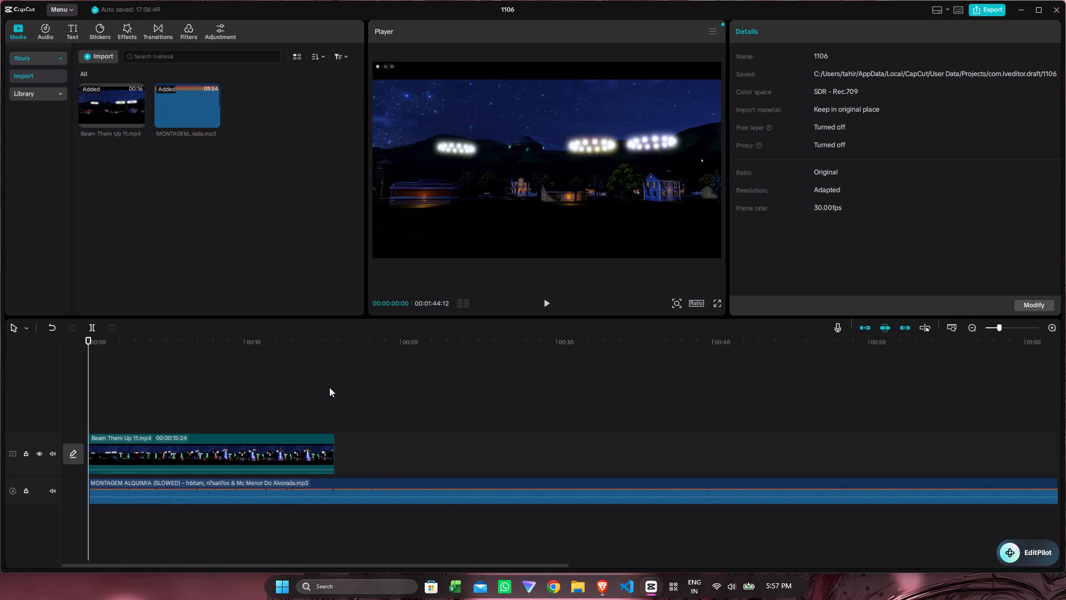
pyautogui.keyDown('ctrl'); pyautogui.scroll(-1, 329, 387); pyautogui.keyUp('ctrl')
pyautogui.hscroll(-8, 636, 509)
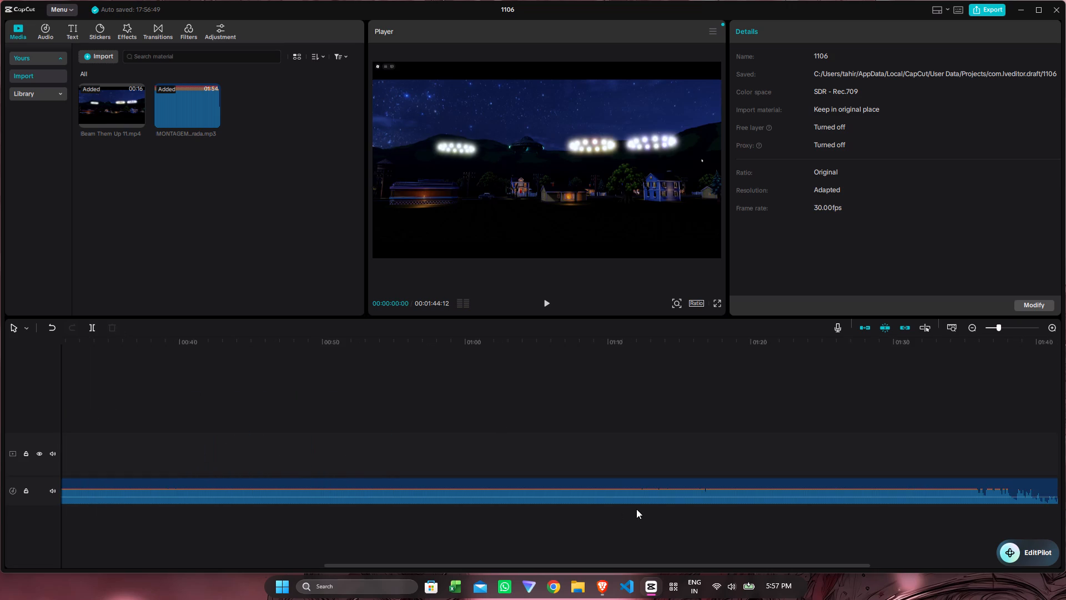
pyautogui.click(753, 493)
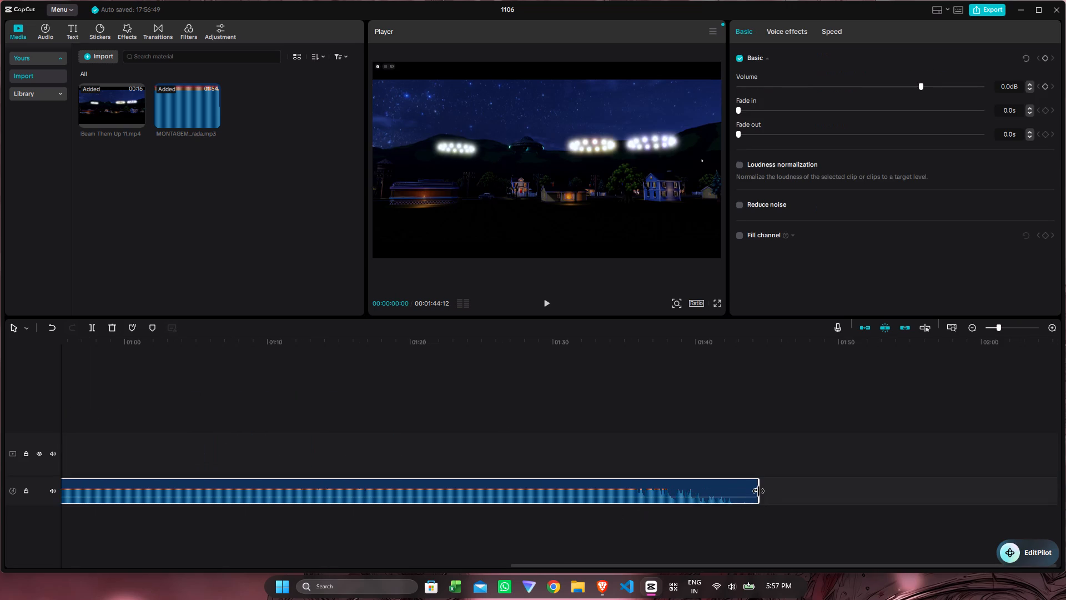
pyautogui.moveTo(758, 491); pyautogui.dragTo(788, 478)
pyautogui.moveTo(762, 485); pyautogui.dragTo(755, 484)
pyautogui.click(755, 484)
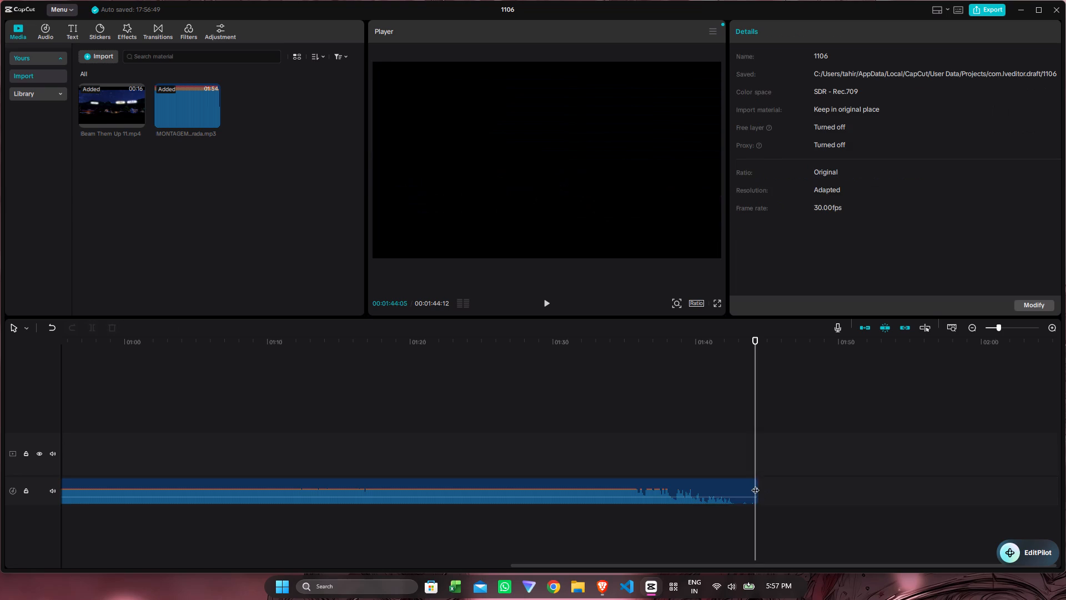
pyautogui.moveTo(758, 484); pyautogui.dragTo(325, 502)
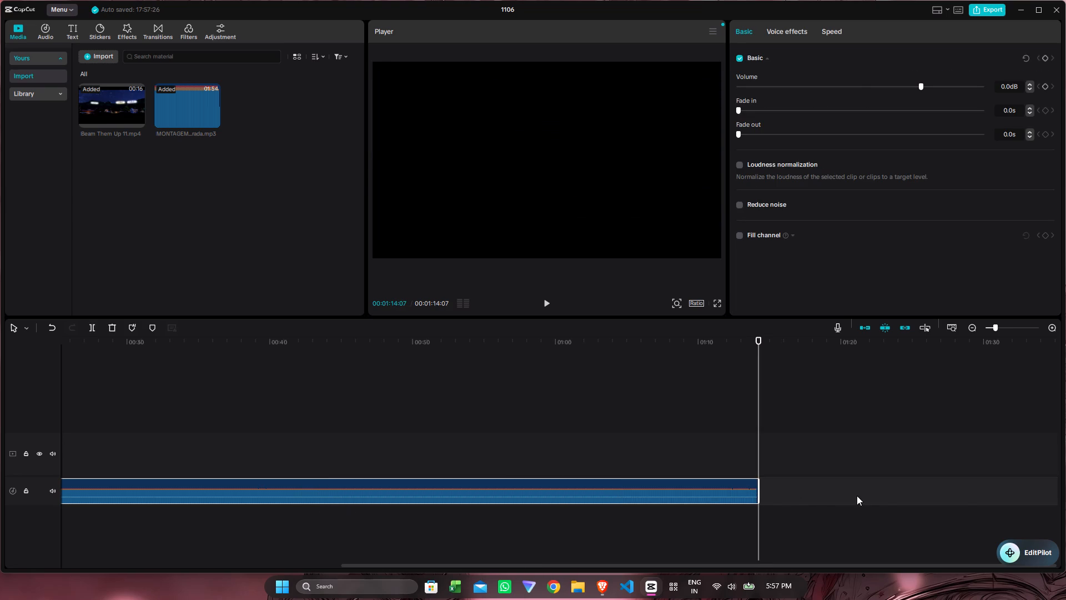
pyautogui.moveTo(760, 480); pyautogui.dragTo(517, 467)
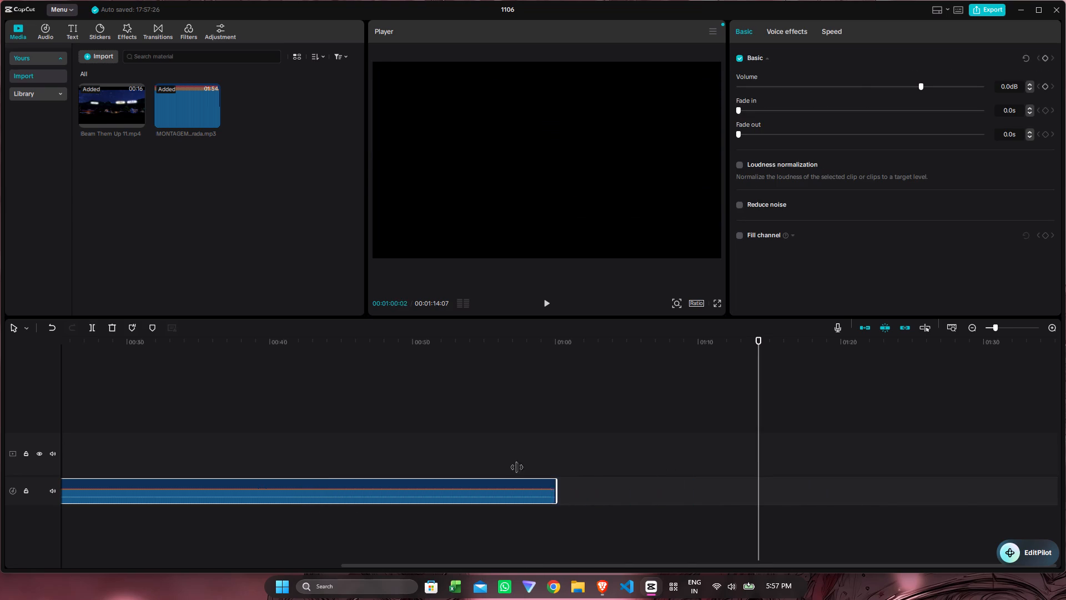
pyautogui.moveTo(517, 467); pyautogui.dragTo(238, 488)
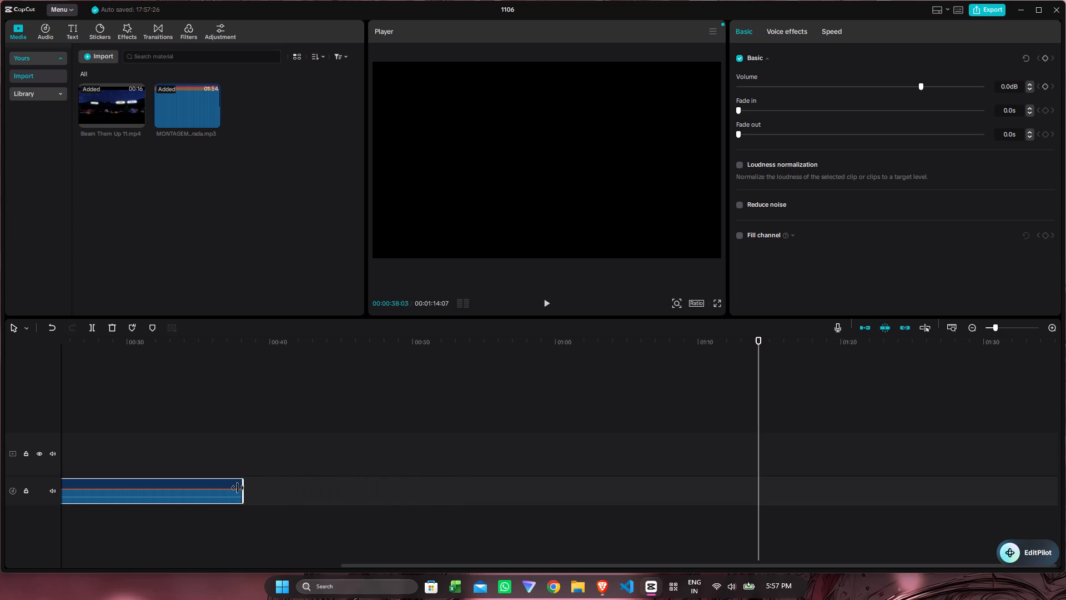
pyautogui.moveTo(238, 488); pyautogui.dragTo(55, 491)
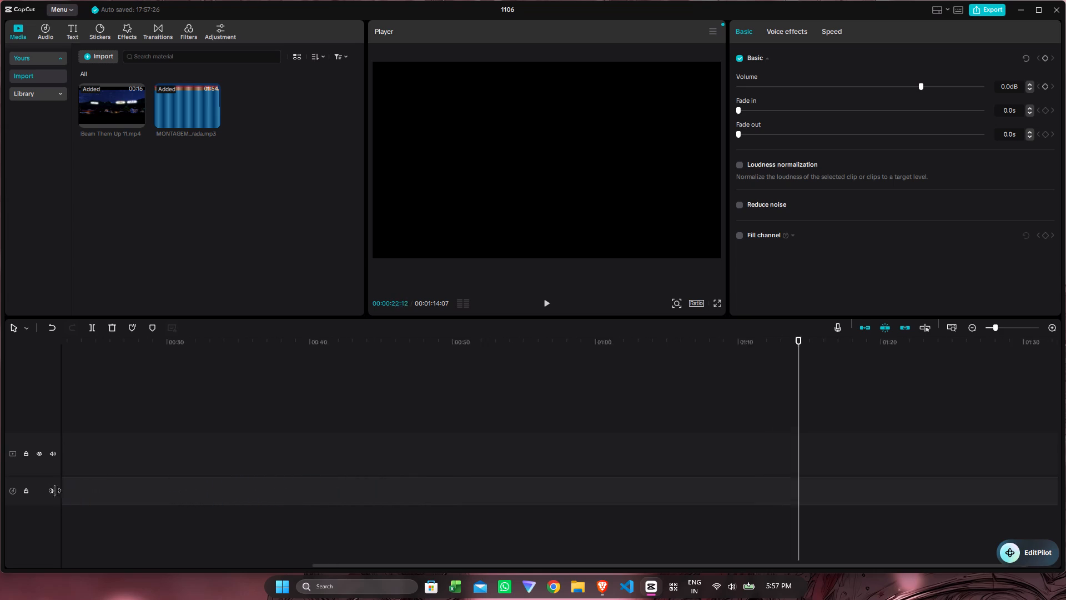
pyautogui.moveTo(55, 491); pyautogui.dragTo(319, 481)
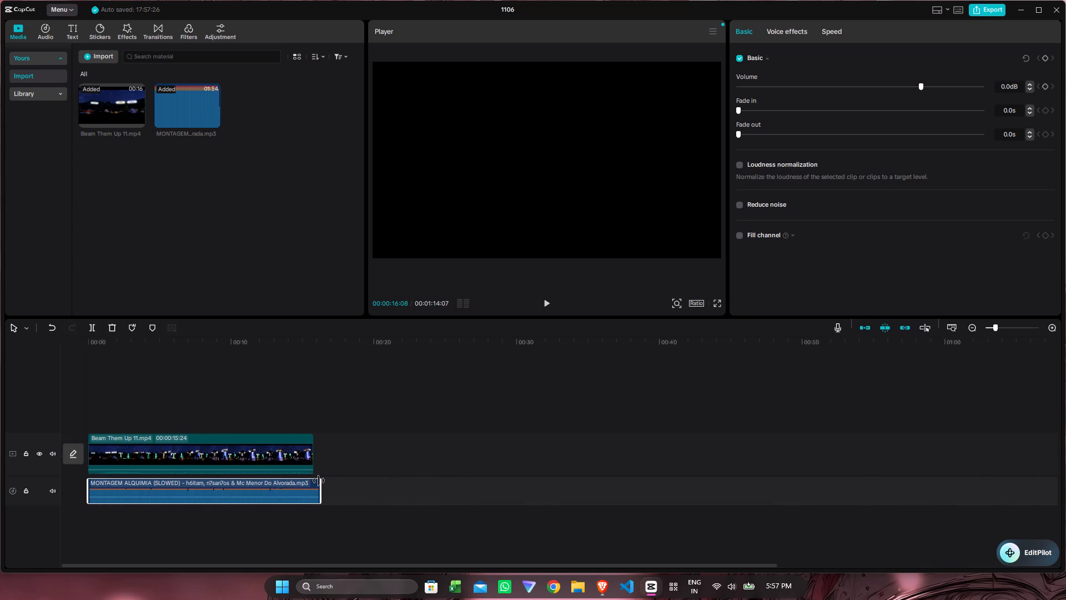
pyautogui.moveTo(319, 481); pyautogui.dragTo(315, 484)
# Play the whole edit from the beginning to review the video with the music, and return to the start.
pyautogui.click(115, 379)
pyautogui.moveTo(115, 379); pyautogui.dragTo(71, 395)
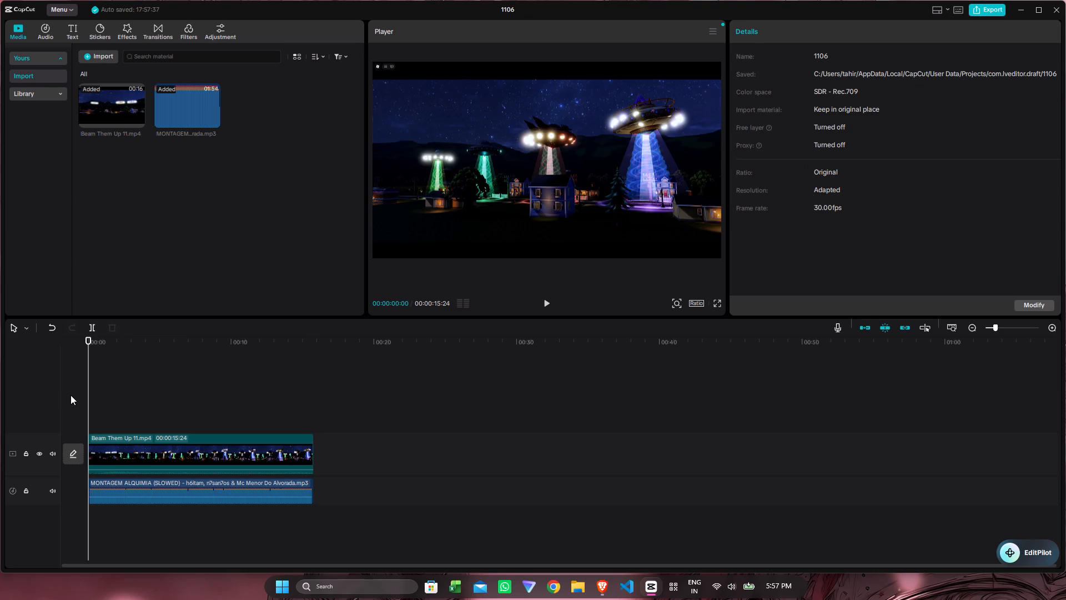
pyautogui.press('space')
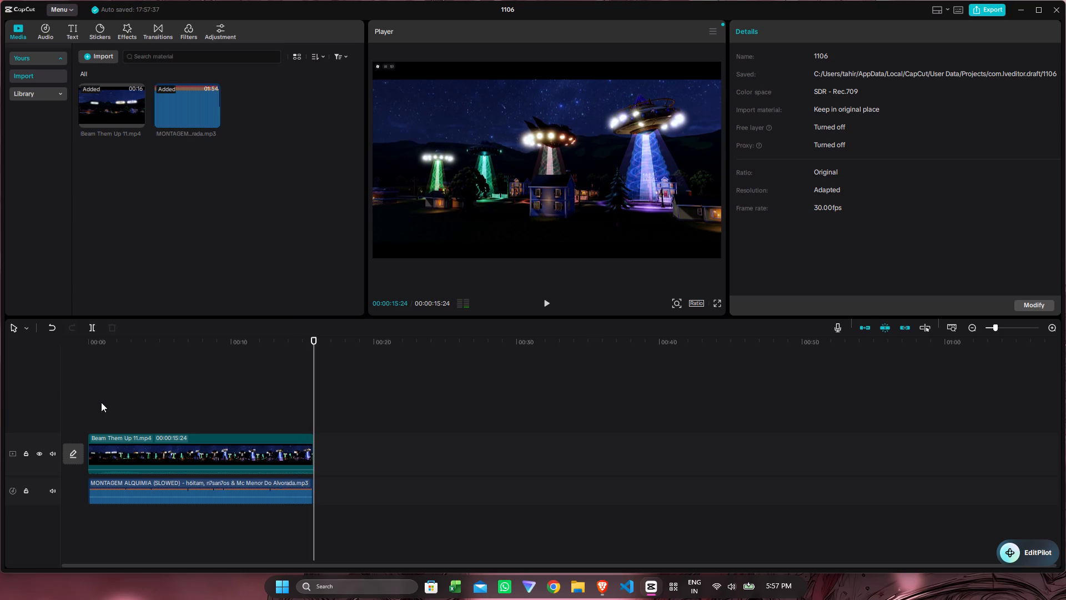
pyautogui.doubleClick(150, 375)
pyautogui.moveTo(150, 375); pyautogui.dragTo(114, 386)
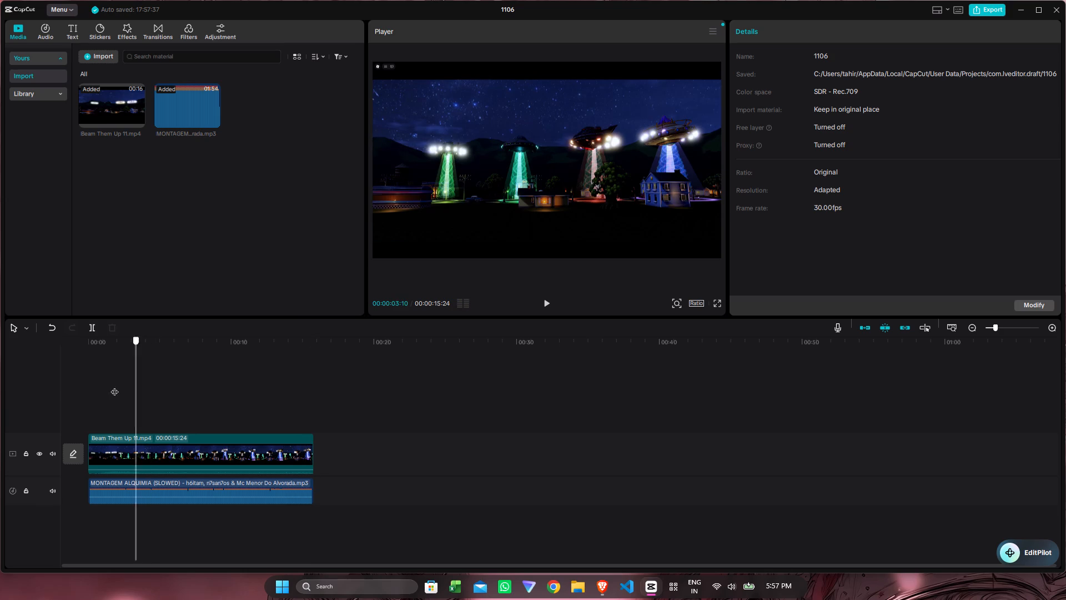
pyautogui.moveTo(114, 386); pyautogui.dragTo(72, 397)
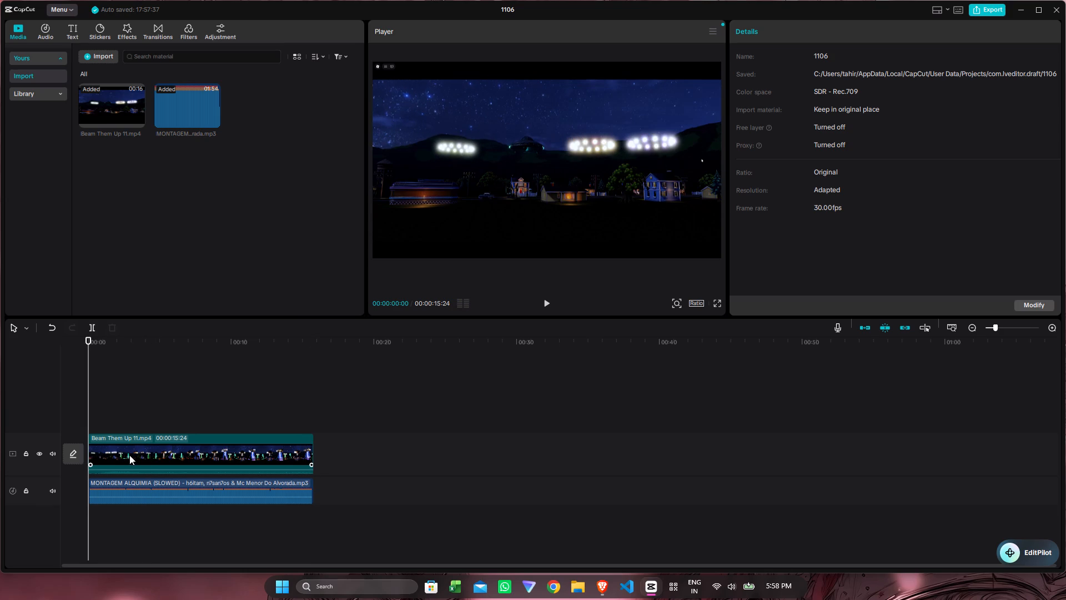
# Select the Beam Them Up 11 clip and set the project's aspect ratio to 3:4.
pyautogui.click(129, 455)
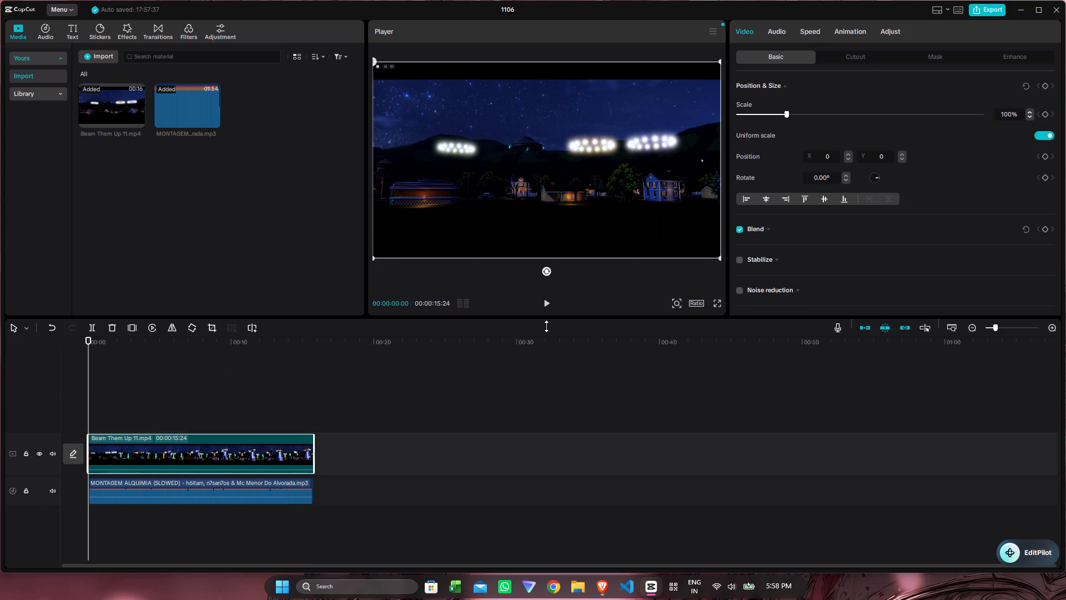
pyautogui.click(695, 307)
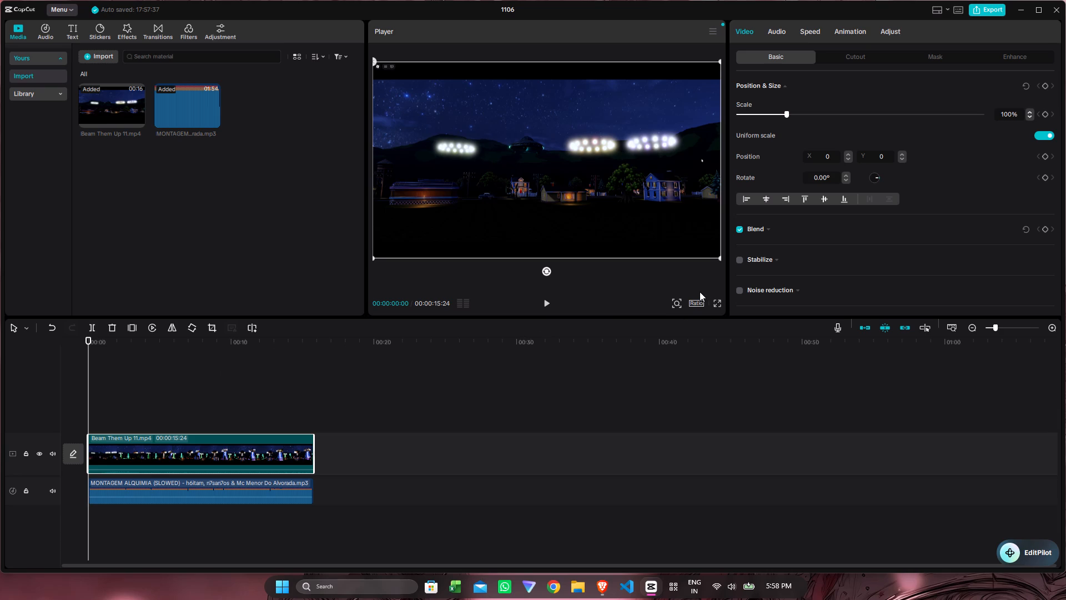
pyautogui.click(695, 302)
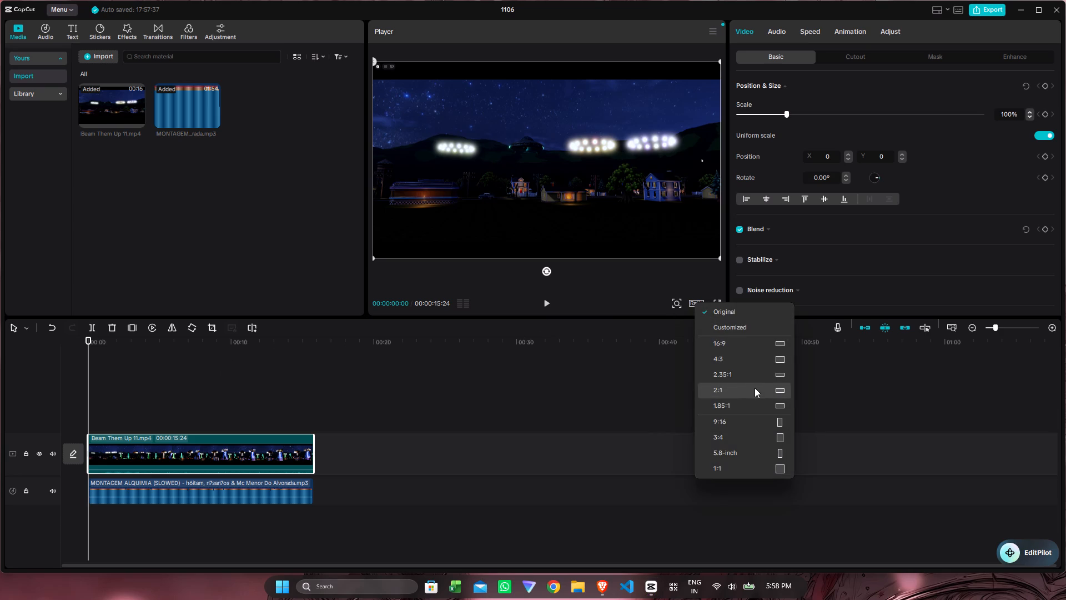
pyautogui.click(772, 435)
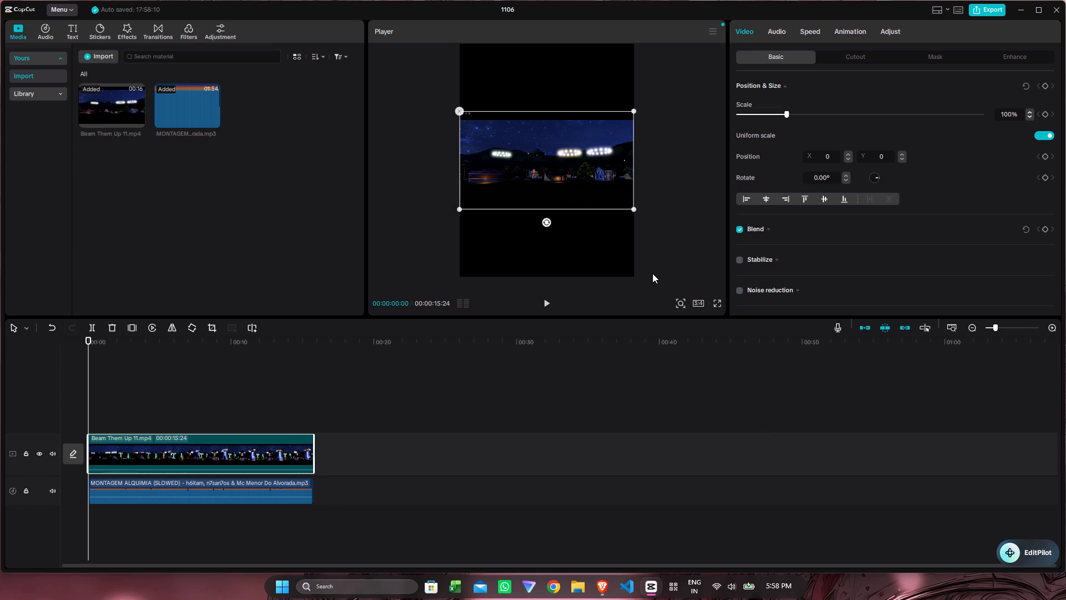
# Set the project's aspect ratio to 1:1.
pyautogui.click(698, 304)
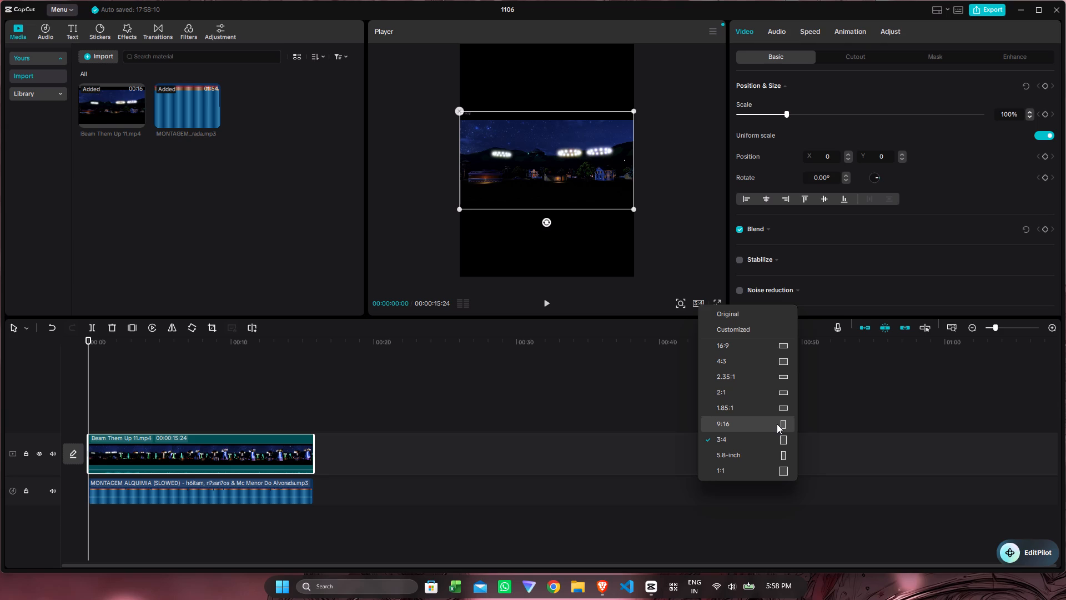
pyautogui.click(783, 468)
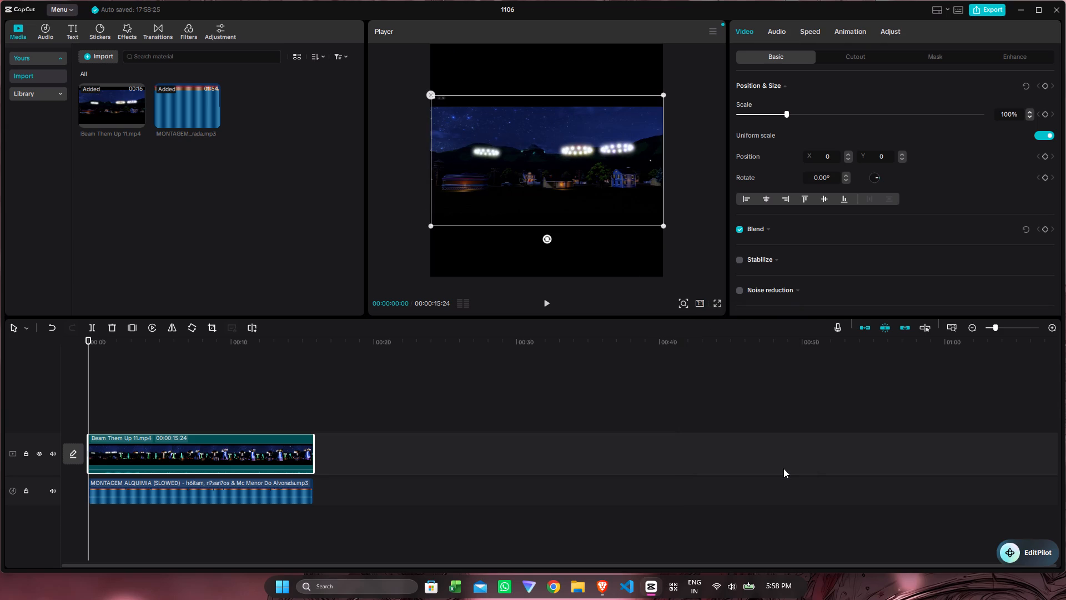
# Set the project's aspect ratio to 9:16.
pyautogui.click(703, 303)
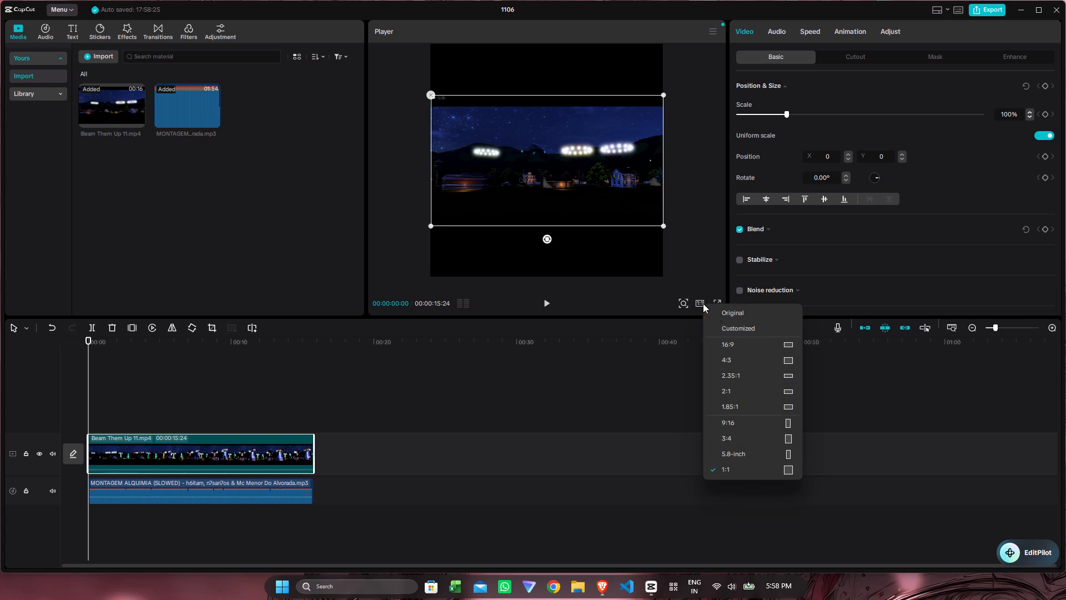
pyautogui.click(780, 421)
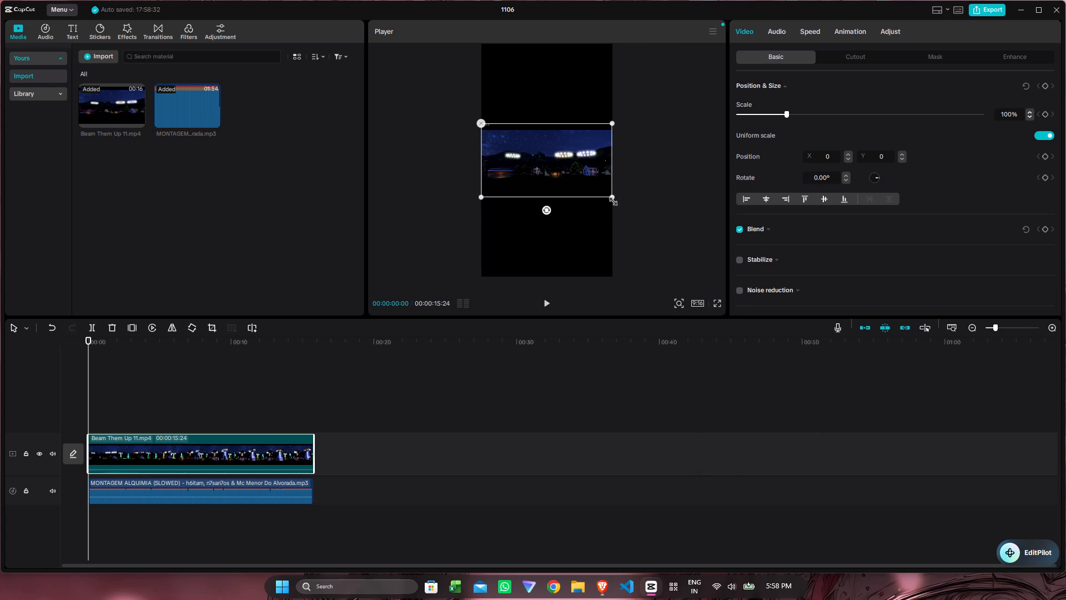
# Enlarge the Beam Them Up 11 video uniformly in the vertical frame to a scale of about 153%.
pyautogui.moveTo(611, 195); pyautogui.dragTo(630, 229)
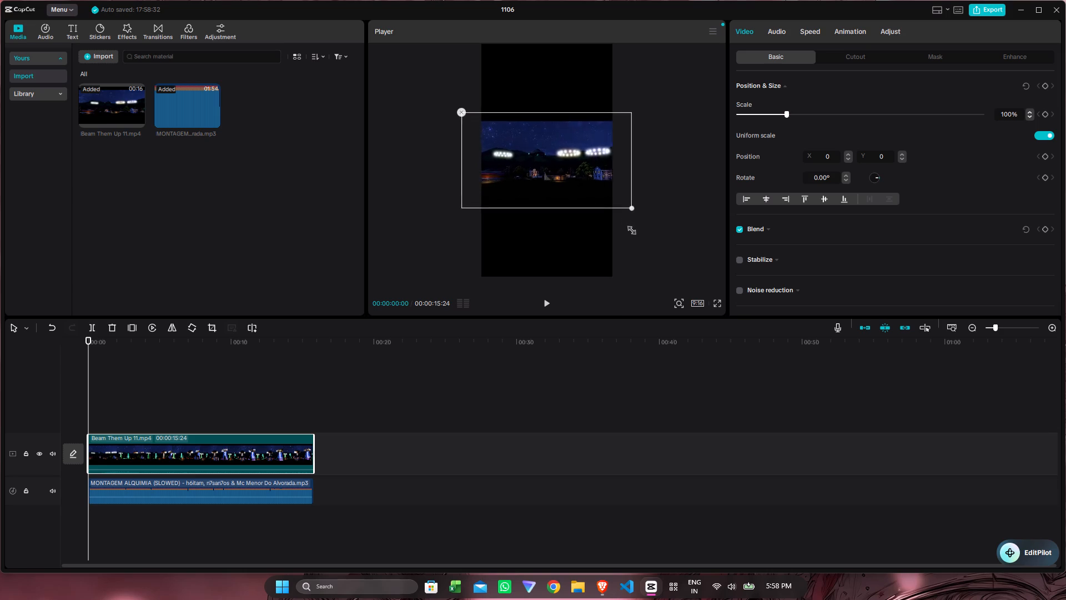
pyautogui.moveTo(630, 229); pyautogui.dragTo(633, 269)
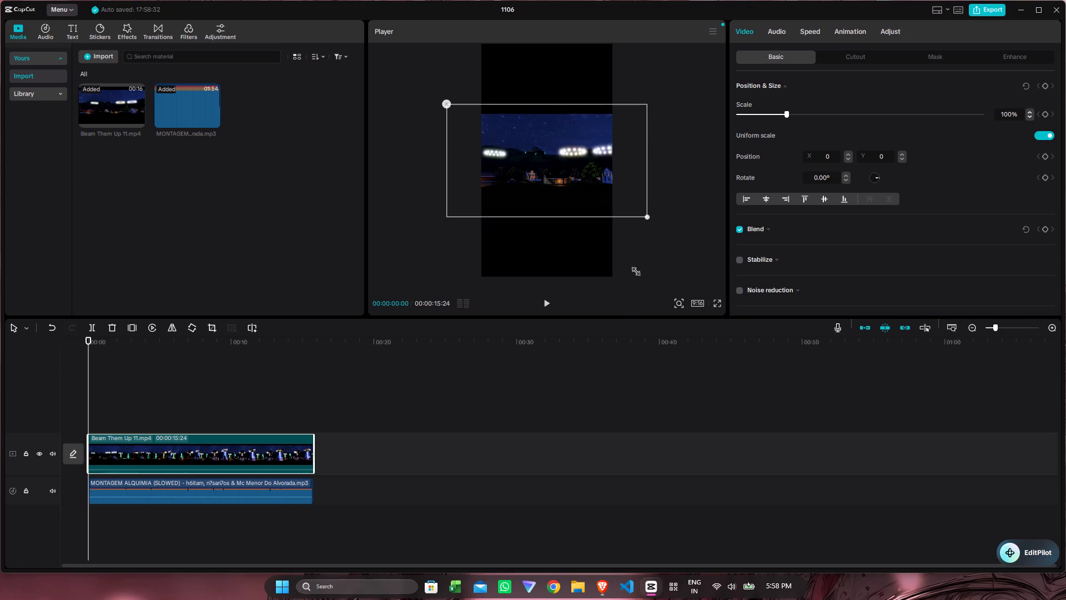
pyautogui.moveTo(633, 269); pyautogui.dragTo(633, 270)
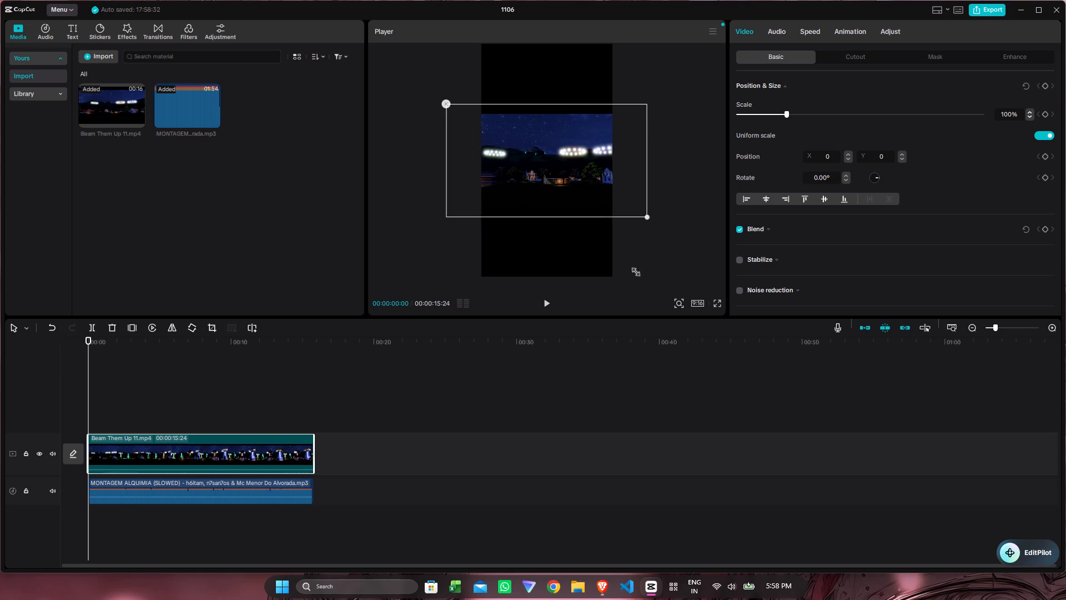
pyautogui.moveTo(633, 270); pyautogui.dragTo(633, 269)
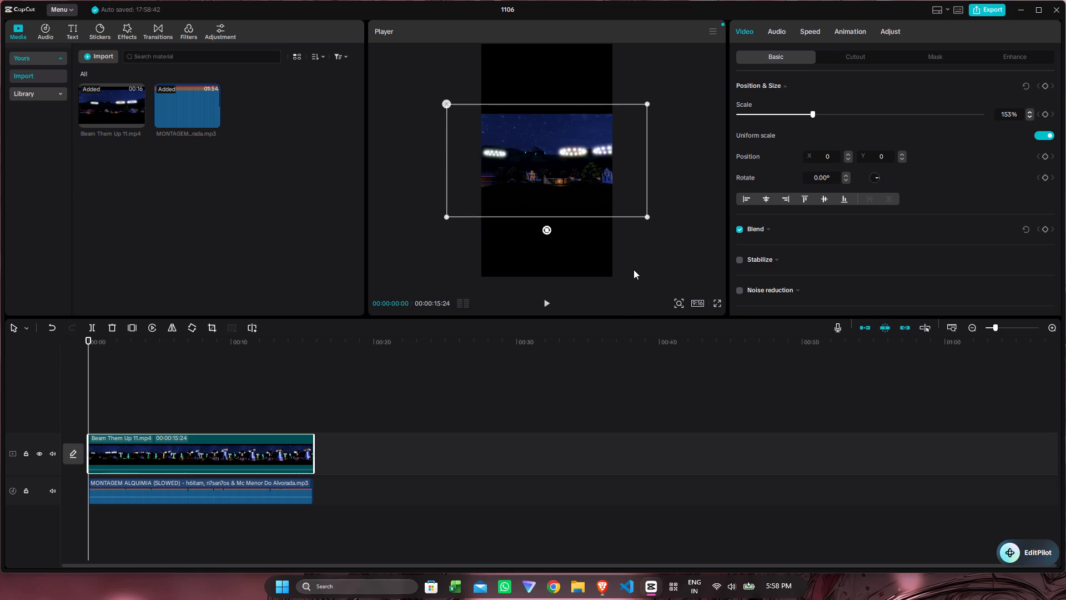
# Play the whole edit to review the enlarged vertical framing, then scrub through the first seconds of the timeline.
pyautogui.press('space')
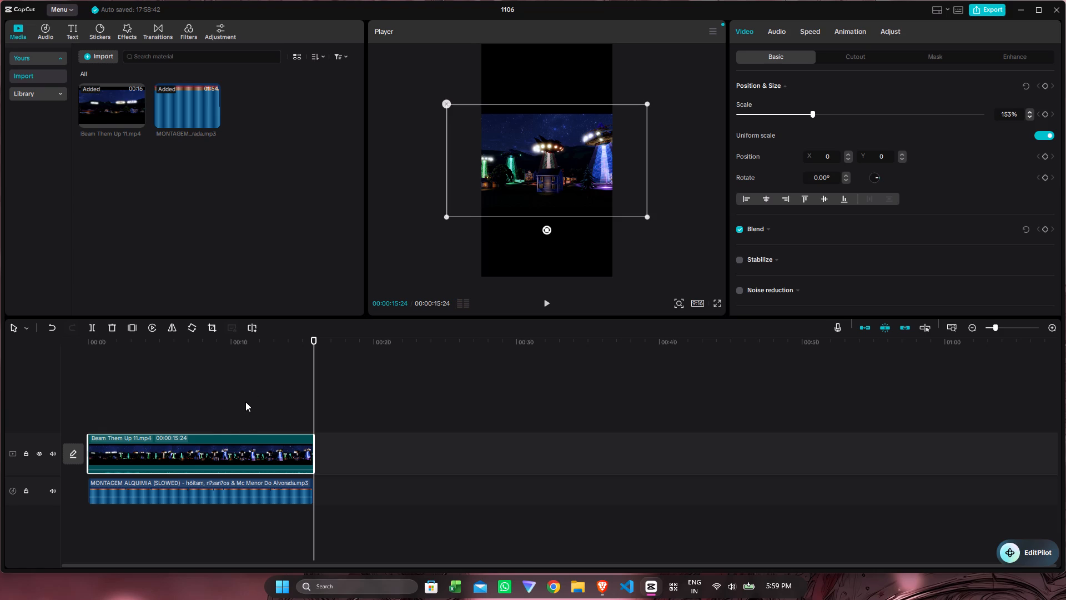
pyautogui.doubleClick(245, 402)
pyautogui.moveTo(245, 402); pyautogui.dragTo(42, 437)
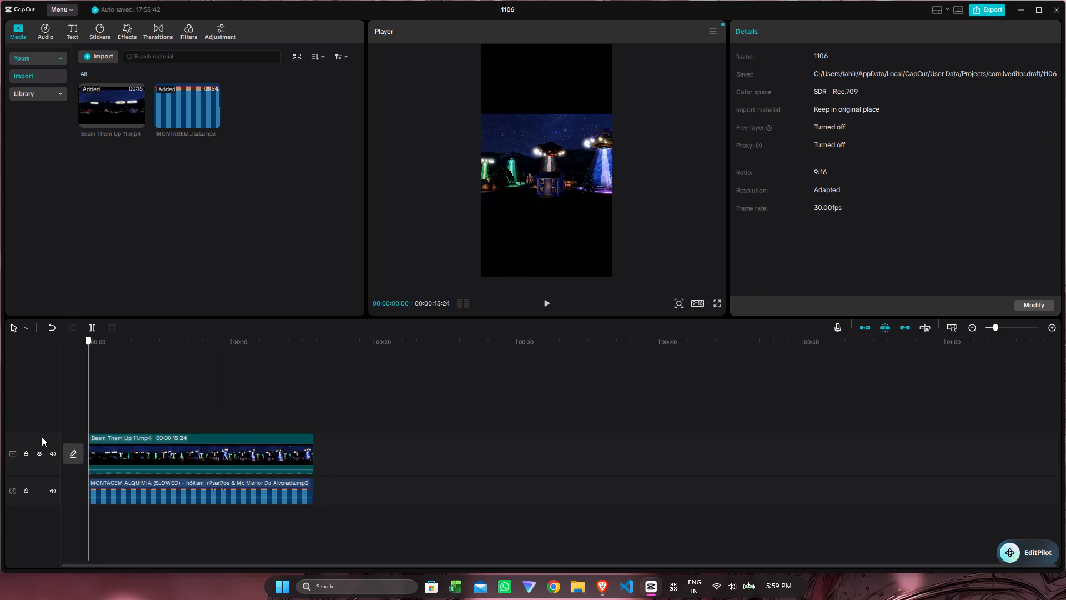
pyautogui.moveTo(42, 437); pyautogui.dragTo(84, 413)
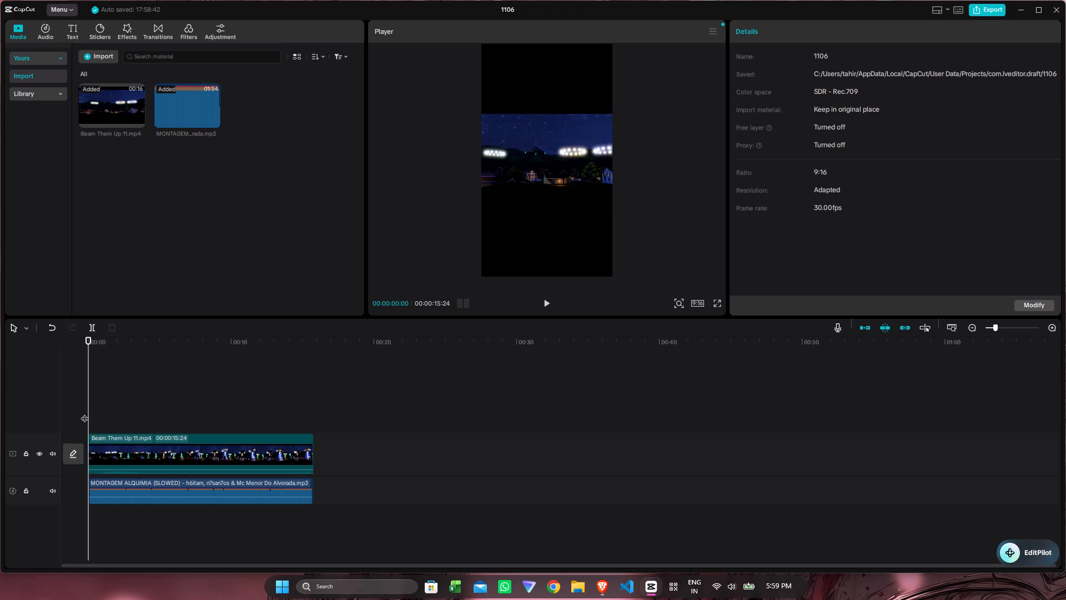
pyautogui.click(126, 393)
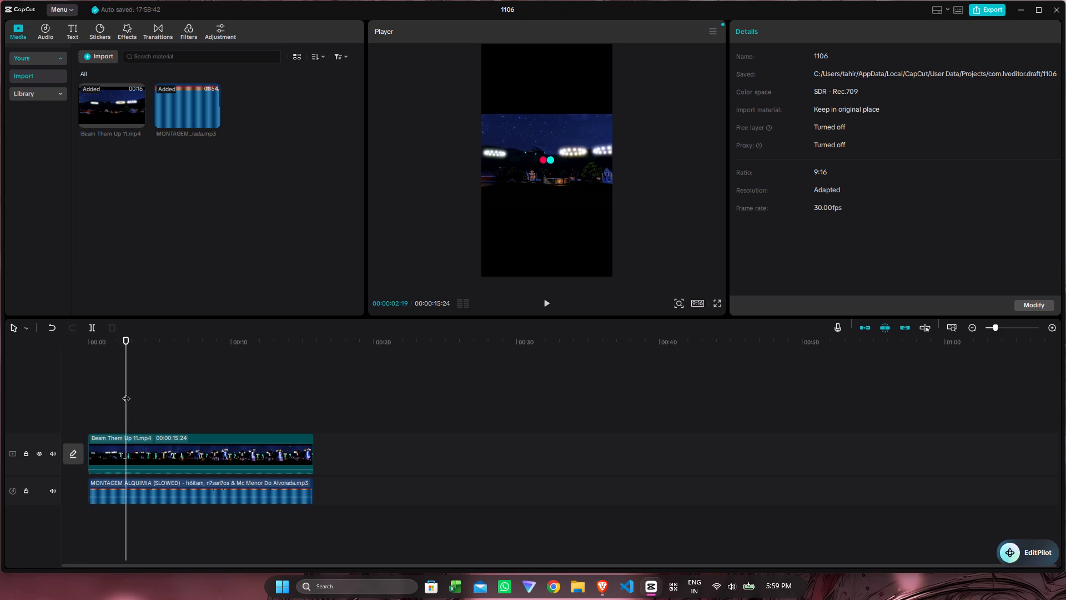
pyautogui.click(188, 403)
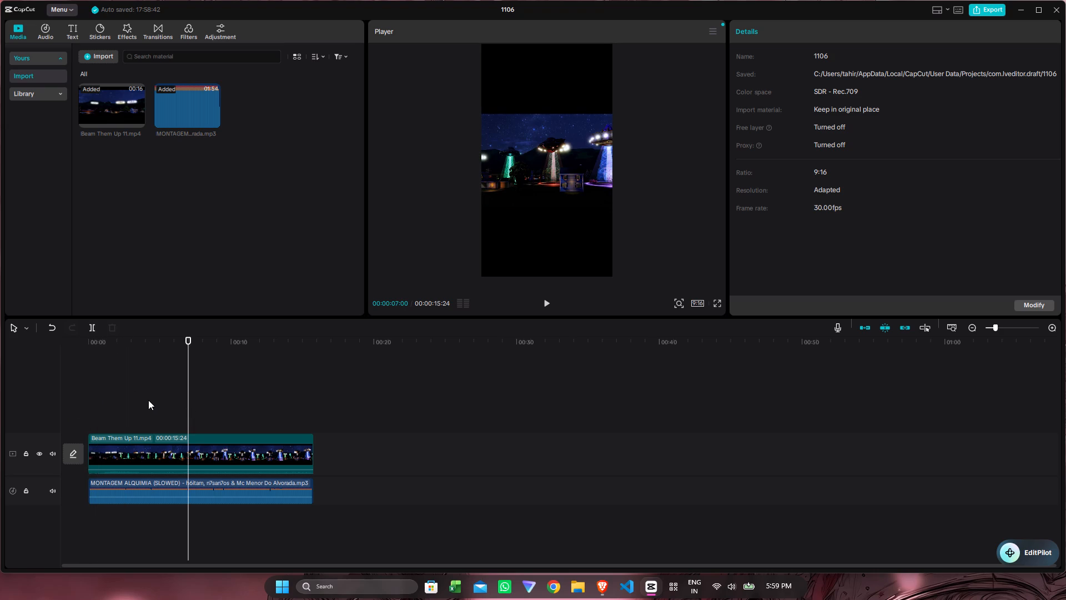
pyautogui.doubleClick(144, 399)
pyautogui.moveTo(144, 399); pyautogui.dragTo(99, 399)
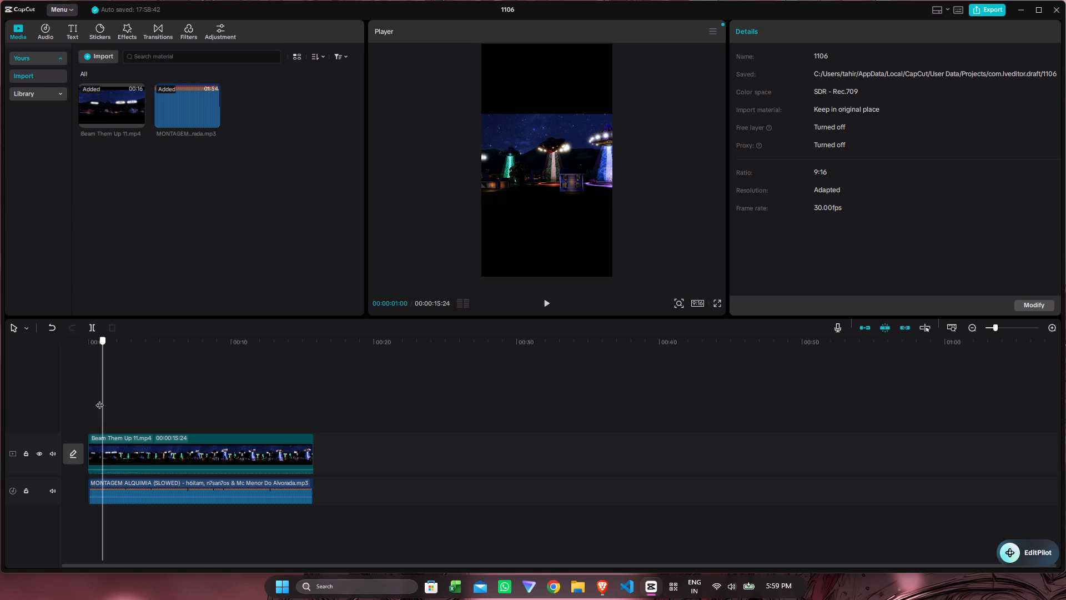
# Open the text options for the project.
pyautogui.click(74, 36)
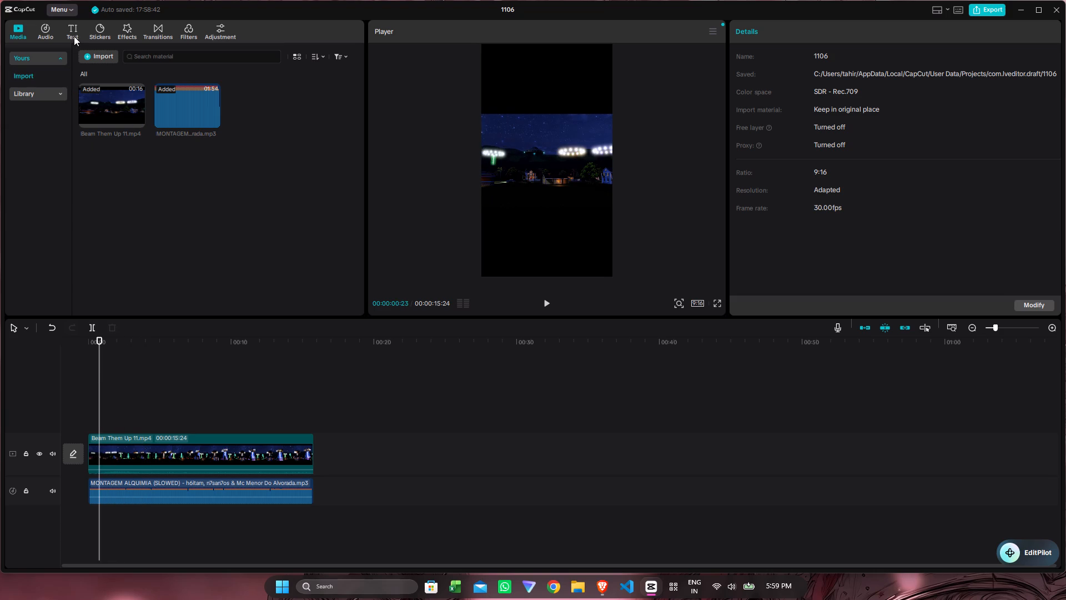
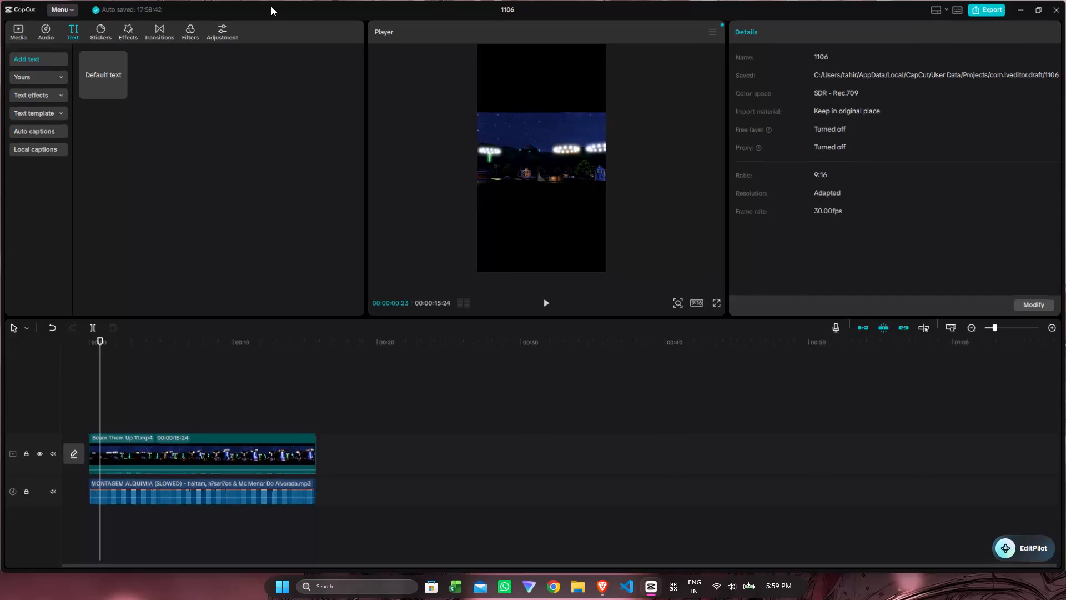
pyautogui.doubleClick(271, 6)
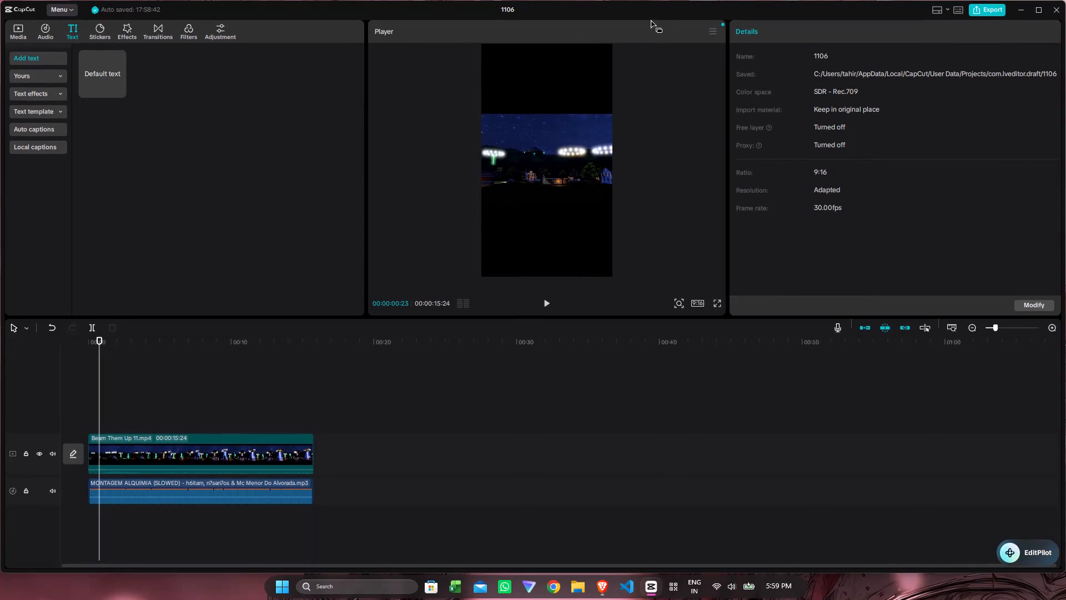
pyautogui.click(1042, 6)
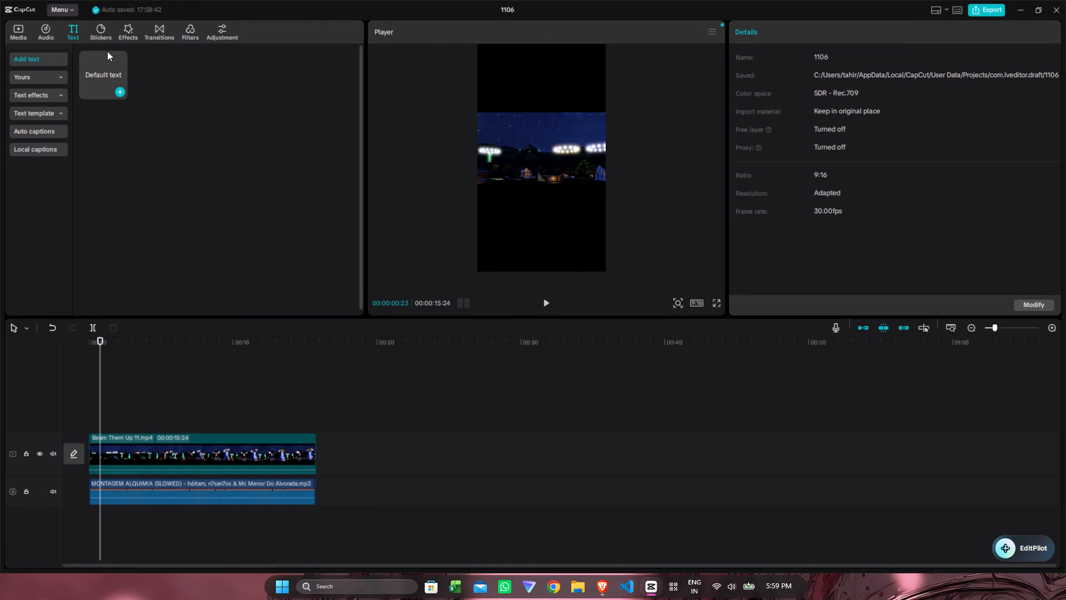
# Add a default text clip above the video and extend it from the start to the end of the Beam Them Up clip.
pyautogui.click(119, 92)
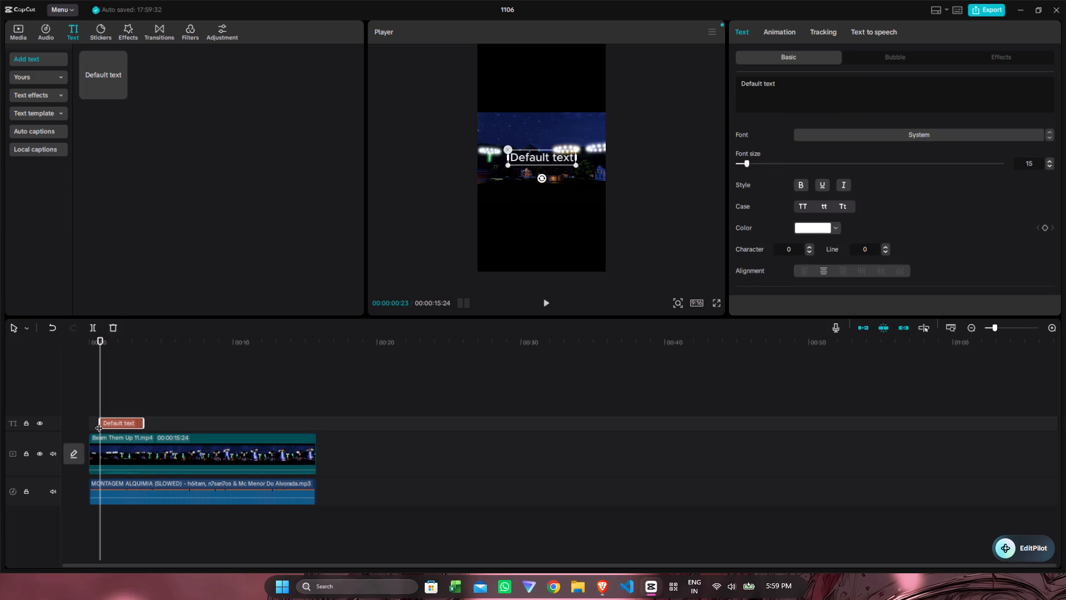
pyautogui.moveTo(100, 421); pyautogui.dragTo(81, 428)
pyautogui.moveTo(143, 422); pyautogui.dragTo(314, 427)
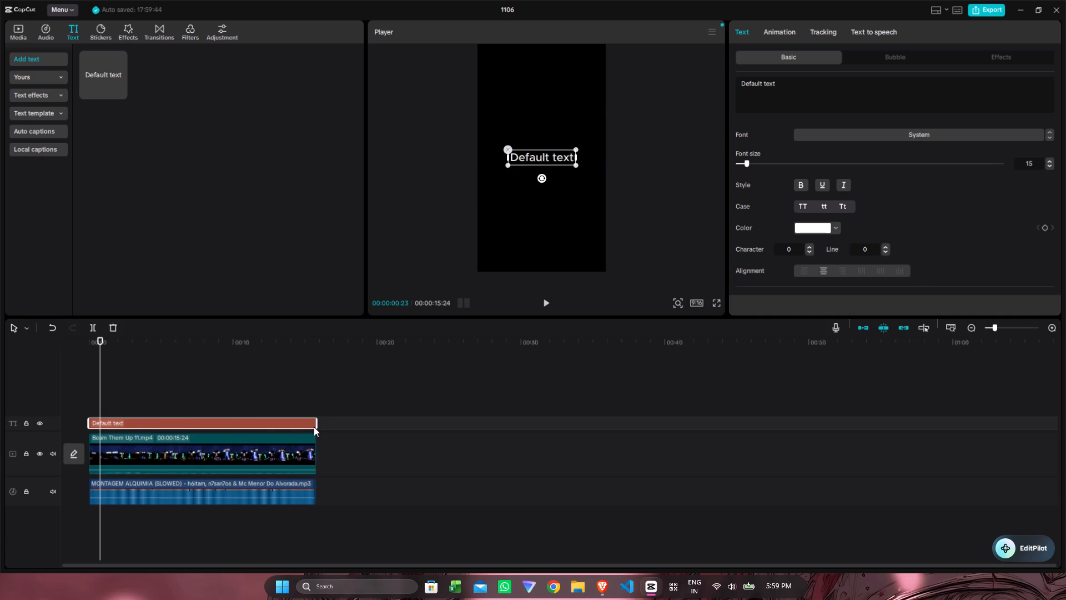
pyautogui.click(278, 381)
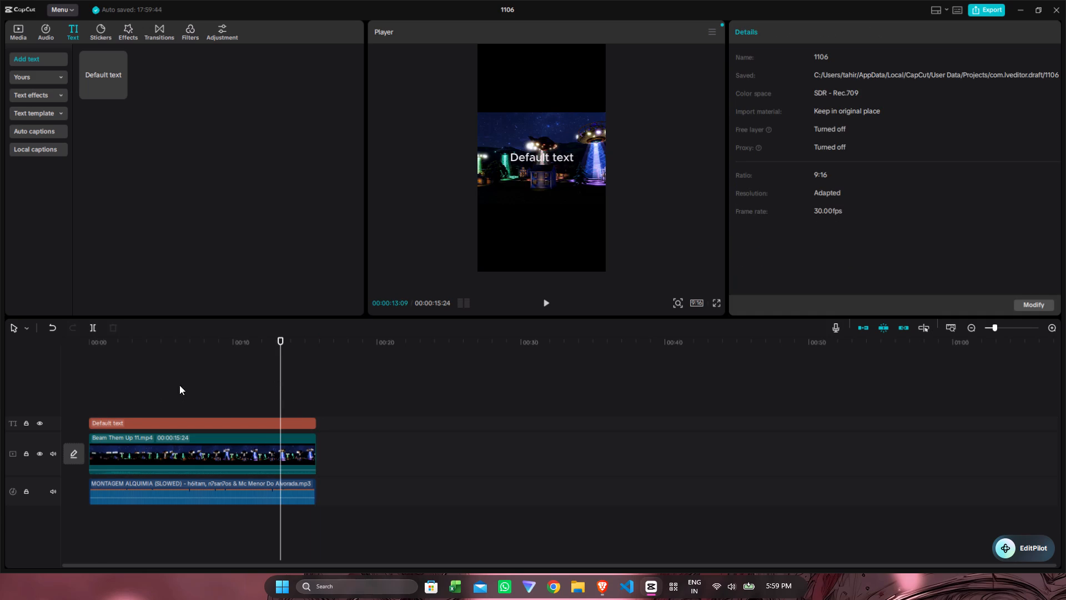
pyautogui.doubleClick(92, 385)
pyautogui.click(99, 421)
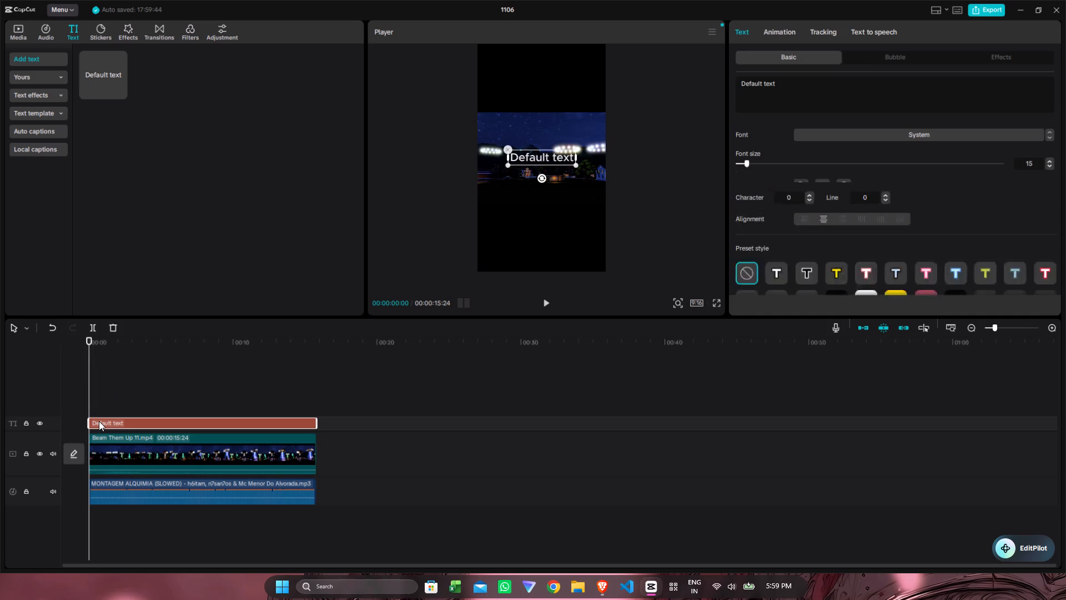
# Switch to the browser, find the hook ideas in the ForgeGUI Showcase Campaign Guide and open the linked More Example Hooks document.
pyautogui.click(596, 594)
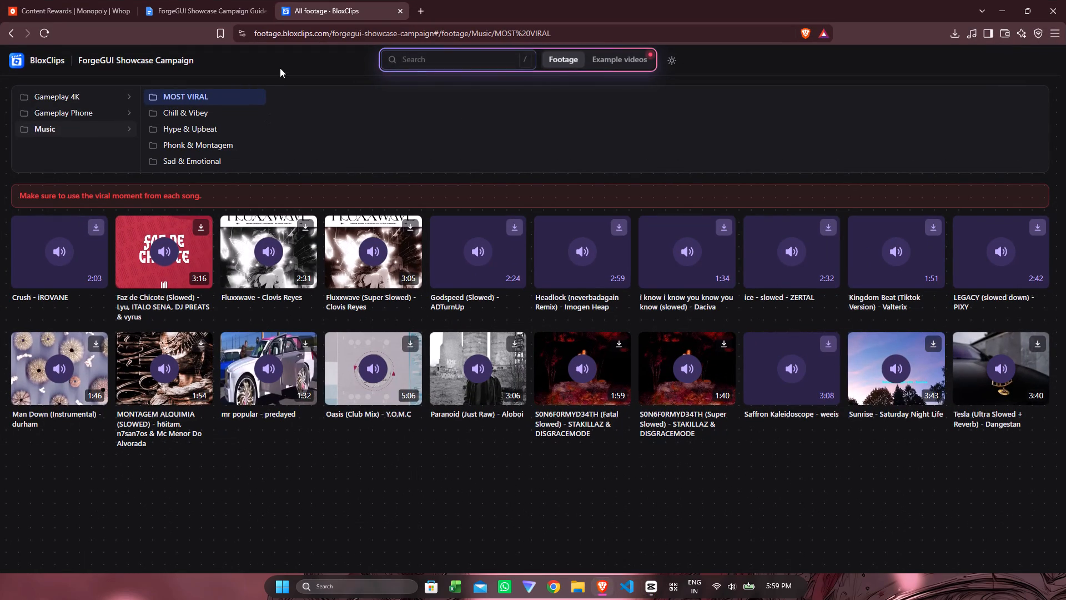
pyautogui.click(207, 0)
pyautogui.scroll(-2, 406, 266)
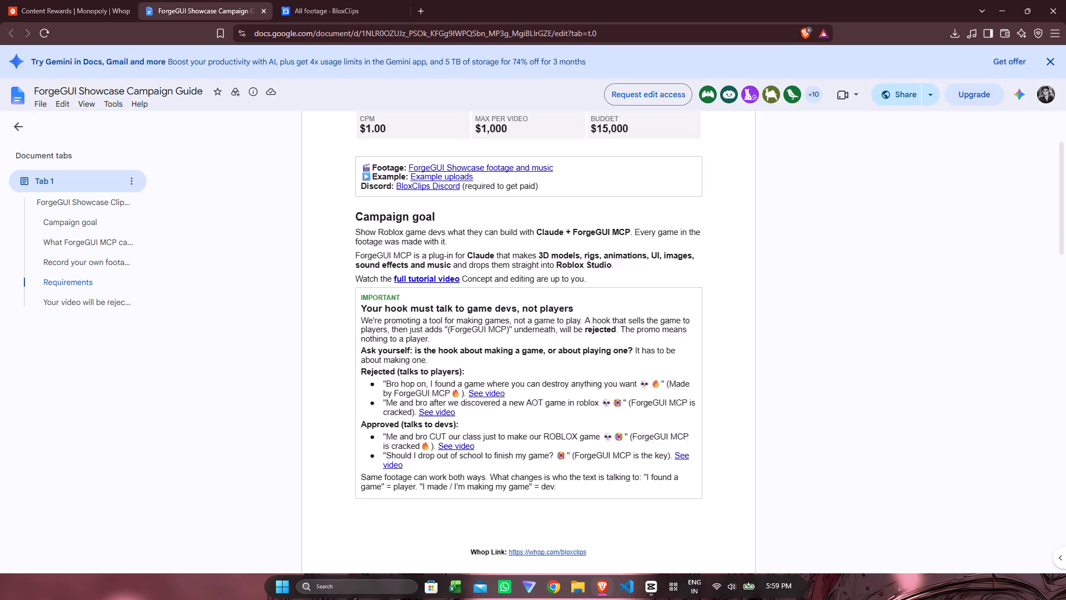
pyautogui.scroll(-1, 406, 266)
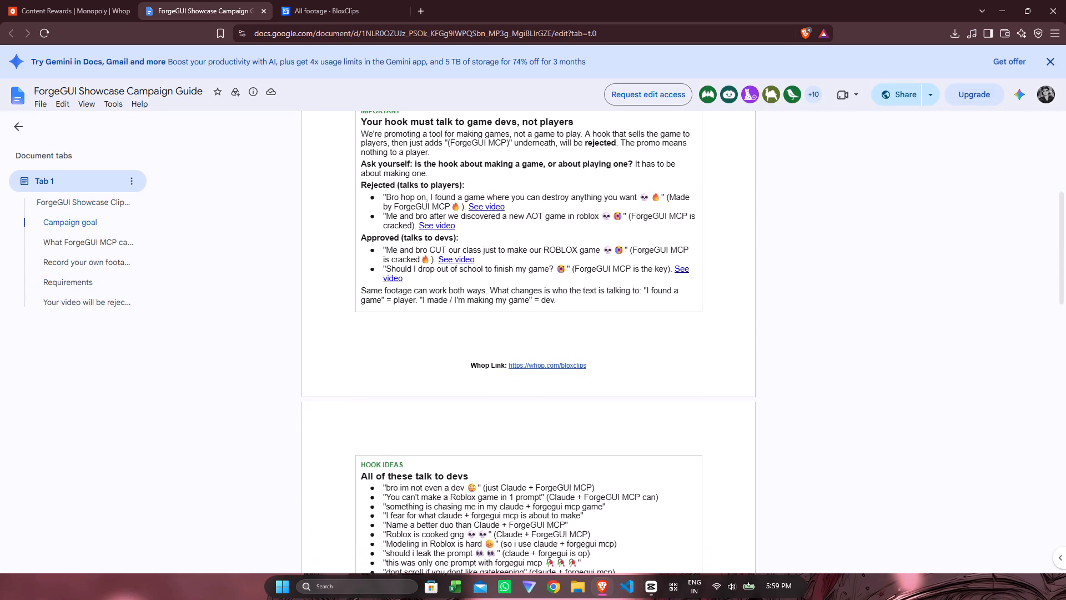
pyautogui.scroll(-2, 406, 266)
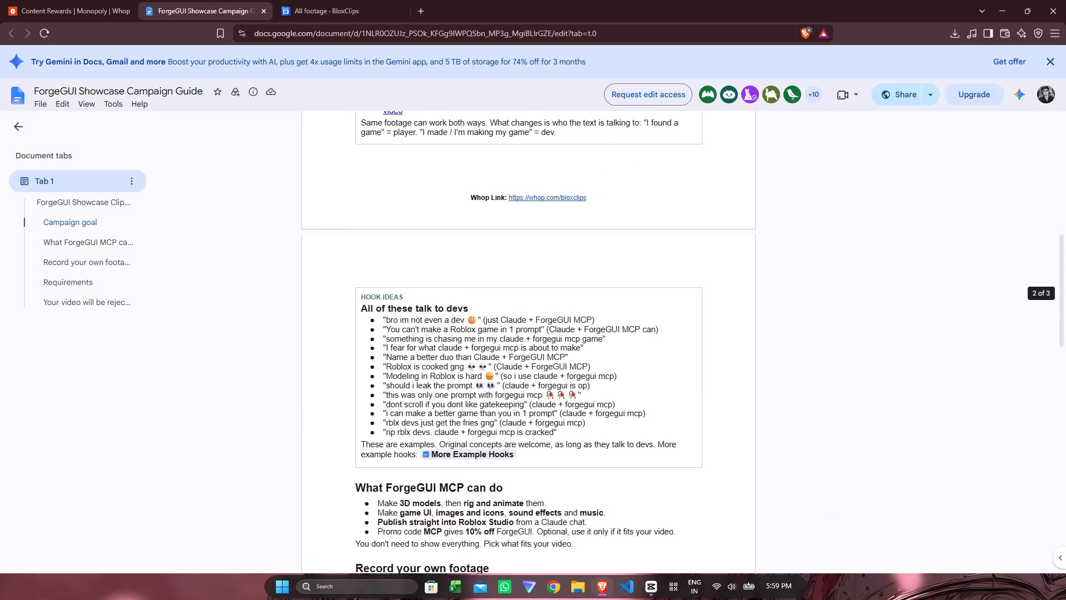
pyautogui.scroll(-1, 406, 266)
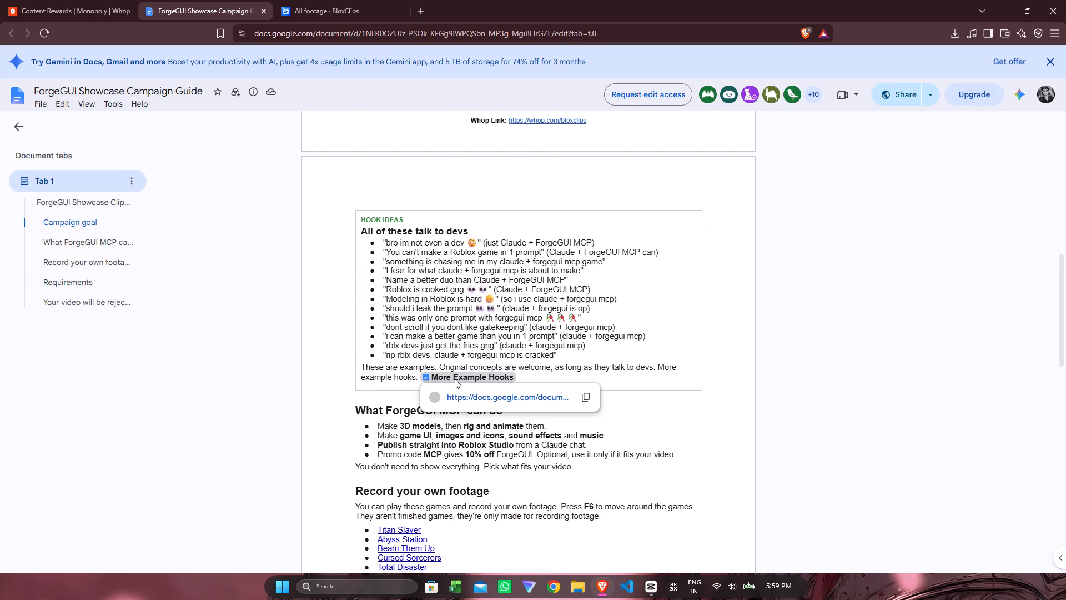
pyautogui.click(455, 379)
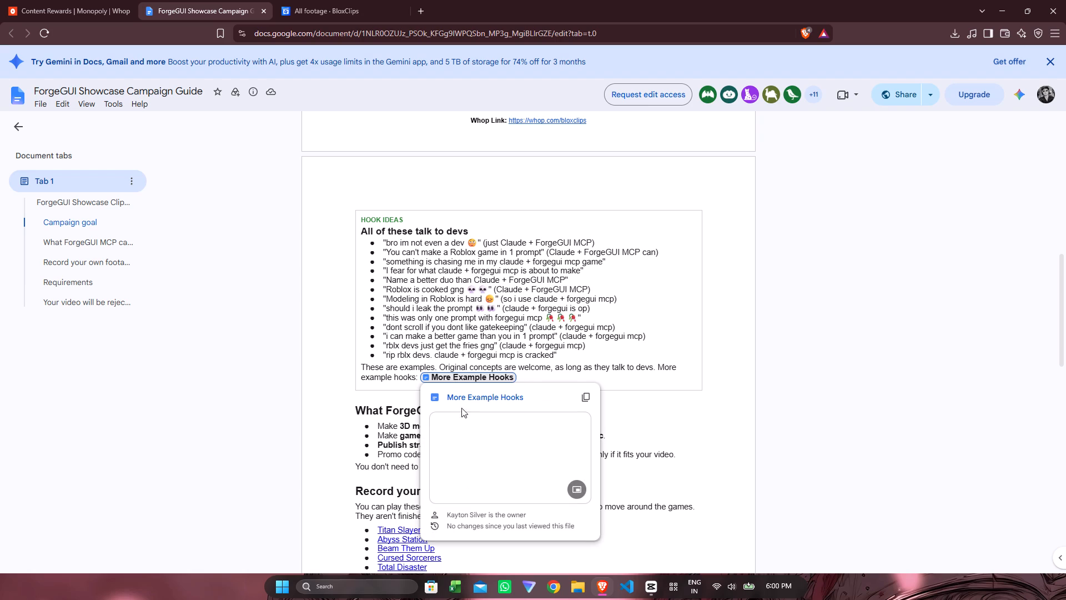
pyautogui.click(470, 396)
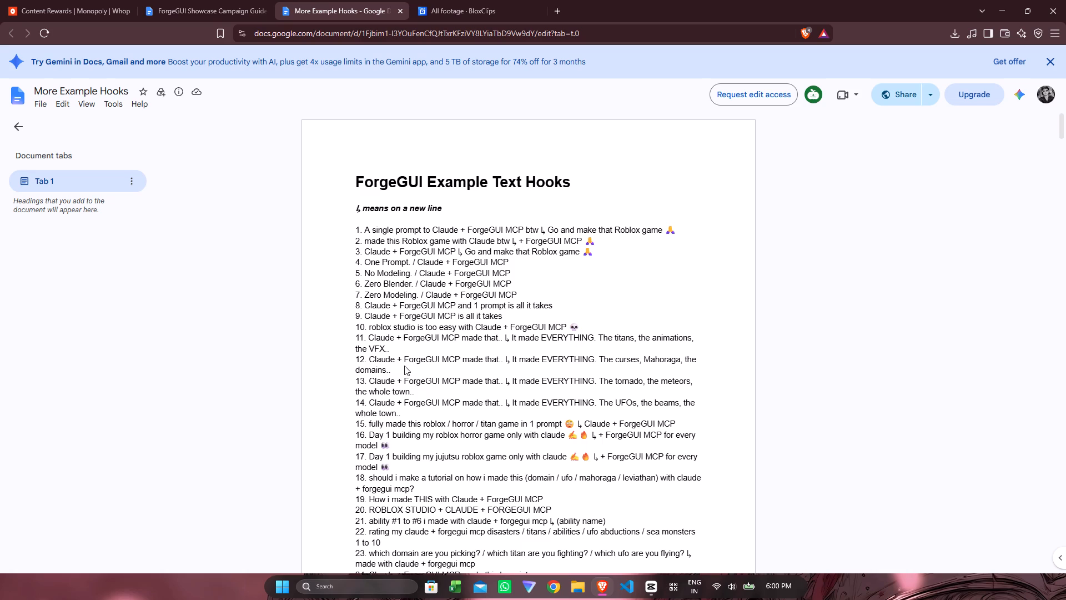
pyautogui.scroll(-1, 408, 383)
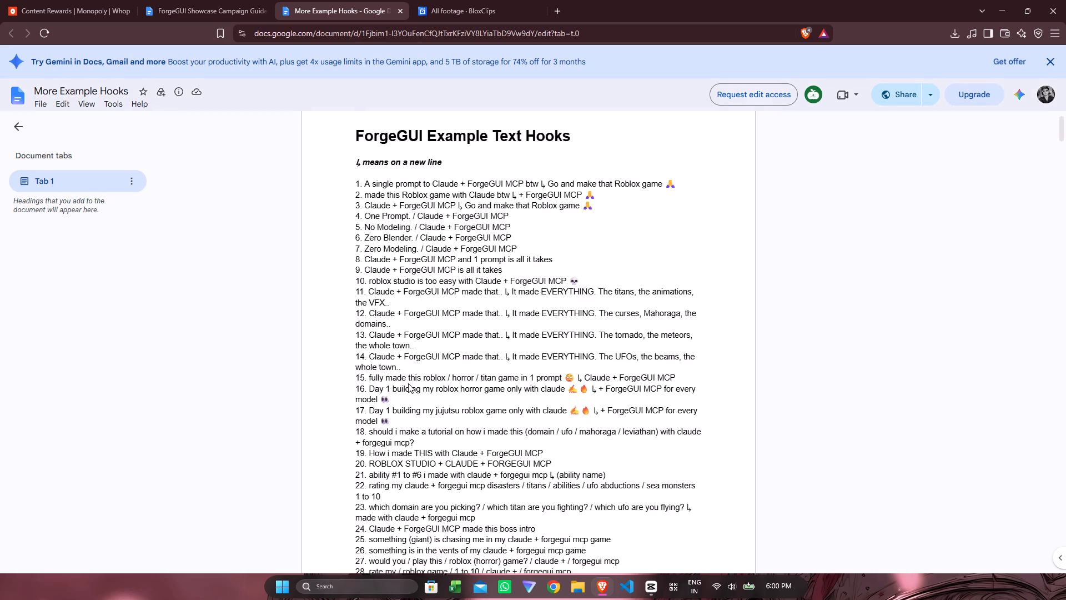
pyautogui.scroll(-2, 408, 383)
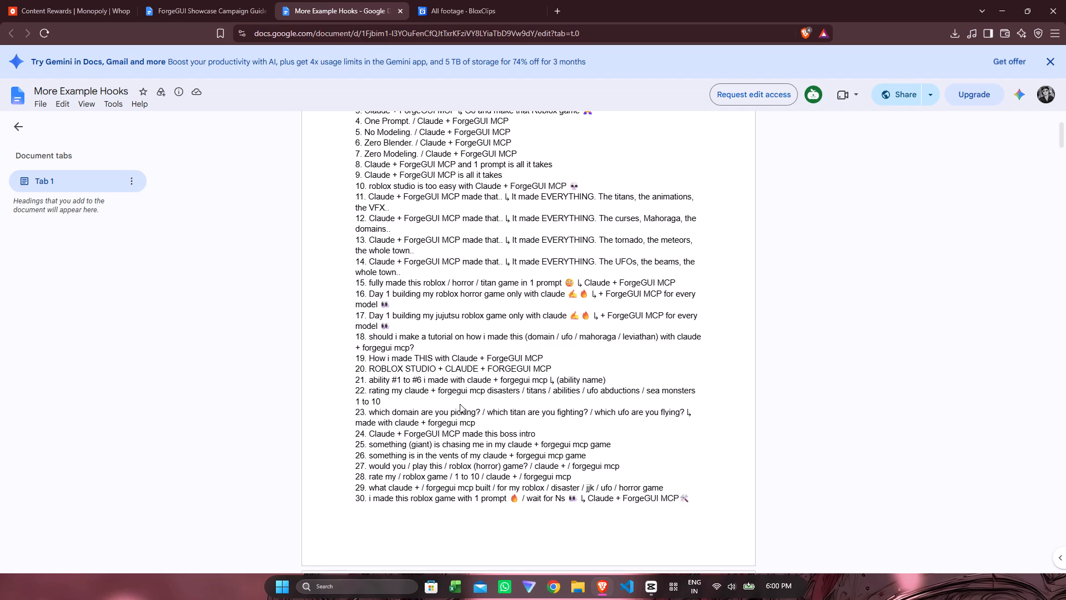
pyautogui.doubleClick(520, 368)
pyautogui.click(520, 368)
pyautogui.tripleClick(520, 368)
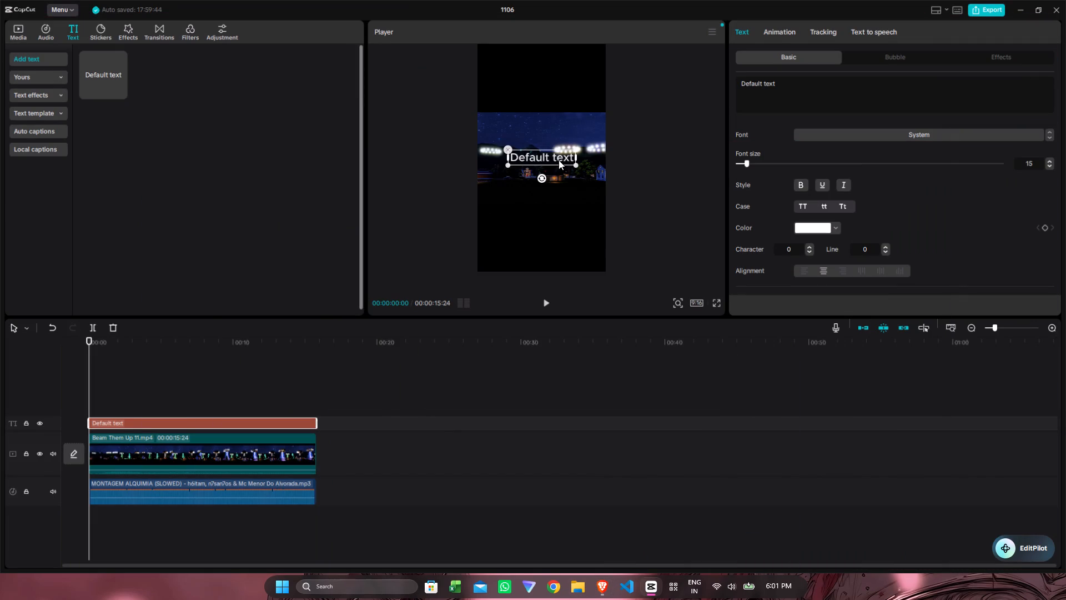
pyautogui.click(801, 76)
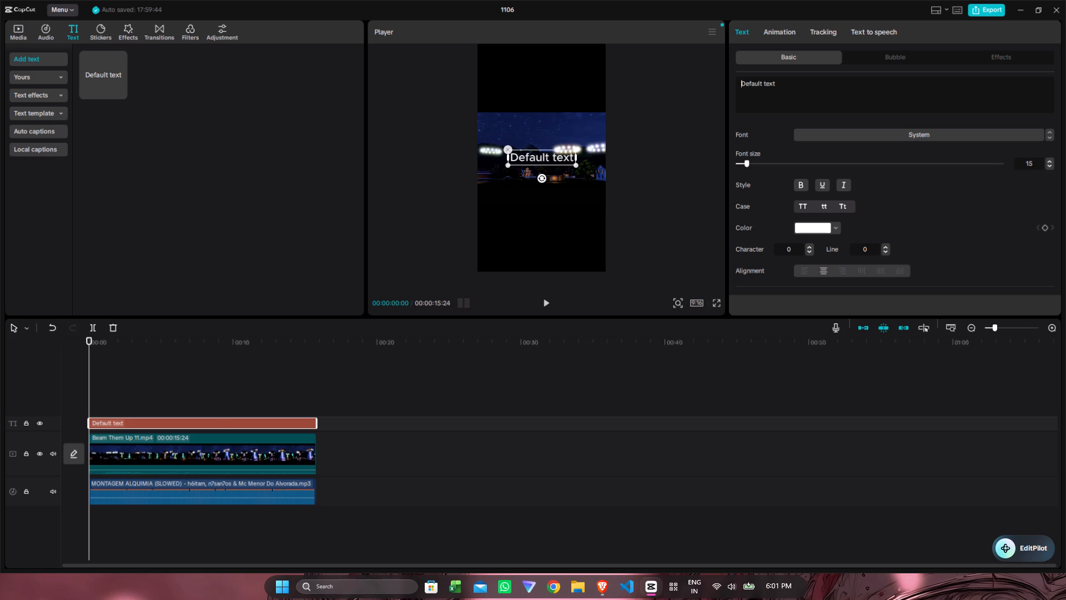
pyautogui.hotkey('ctrl', 'v')
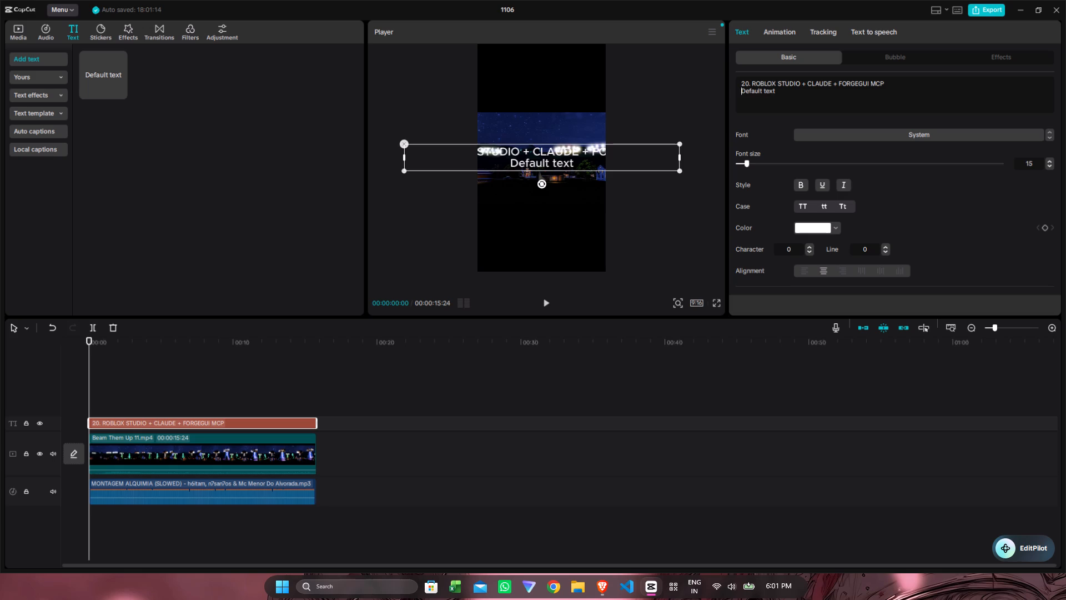
pyautogui.click(751, 82)
pyautogui.click(750, 82)
pyautogui.click(750, 82)
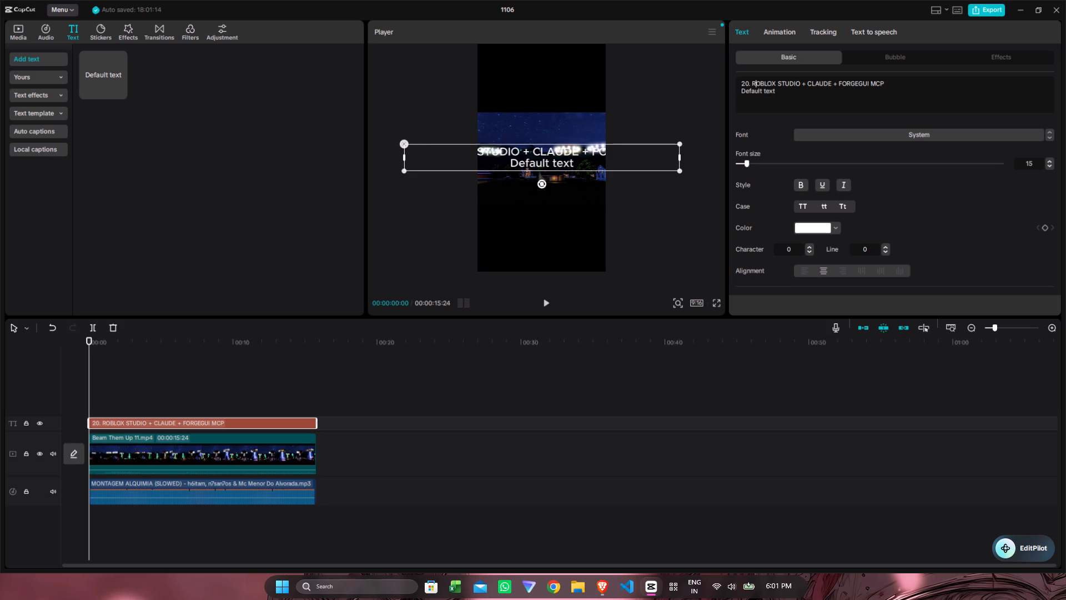
pyautogui.doubleClick(750, 82)
pyautogui.click(750, 82)
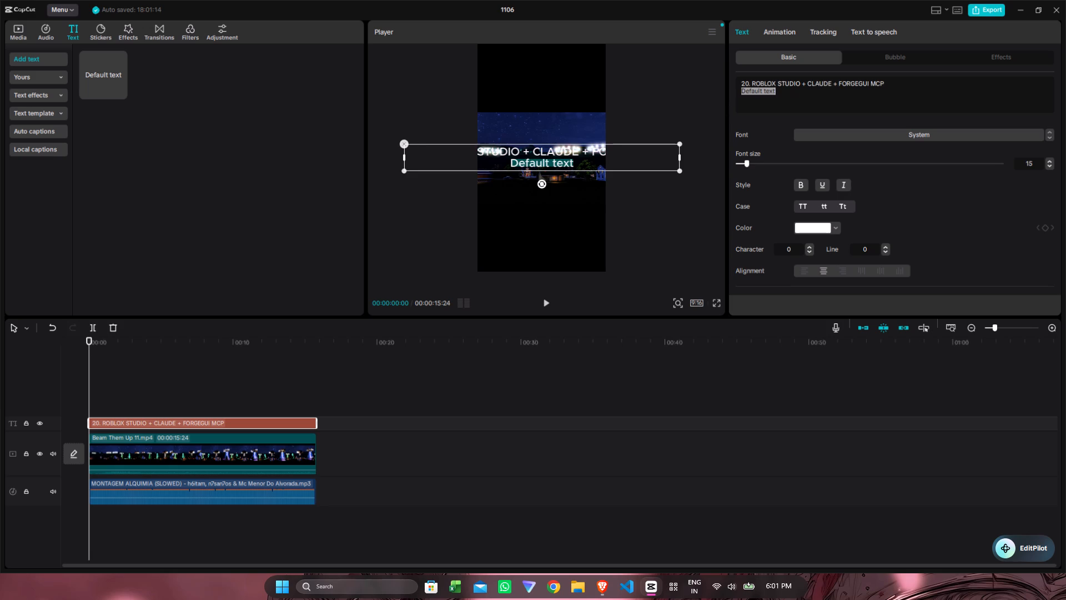
pyautogui.press('BackSpace')
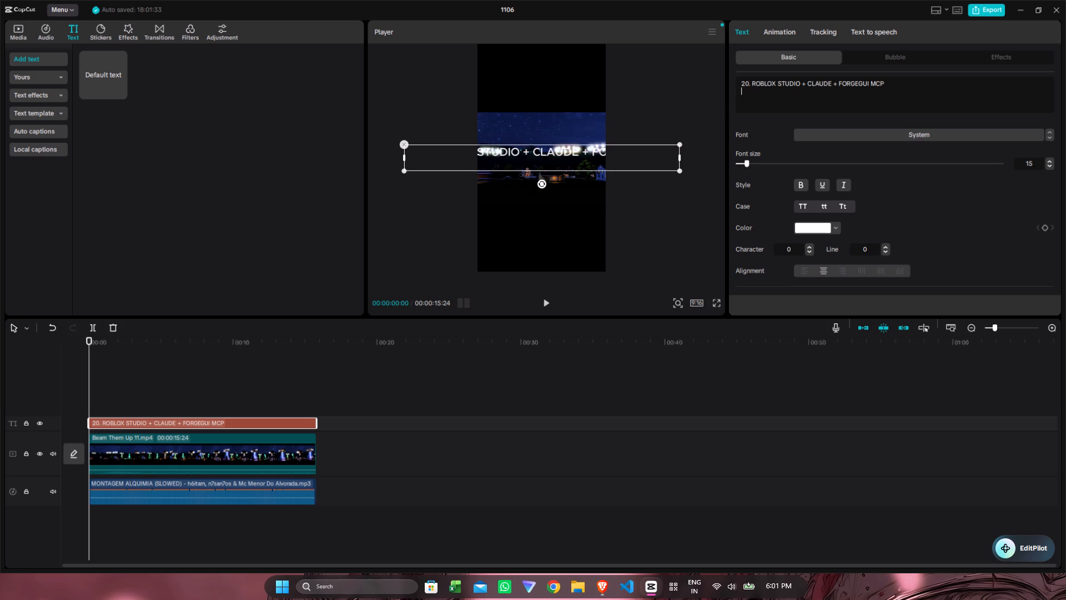
pyautogui.click(748, 83)
# Scale the hook text down in the preview to a little wider than the vertical frame.
pyautogui.moveTo(678, 168); pyautogui.dragTo(619, 162)
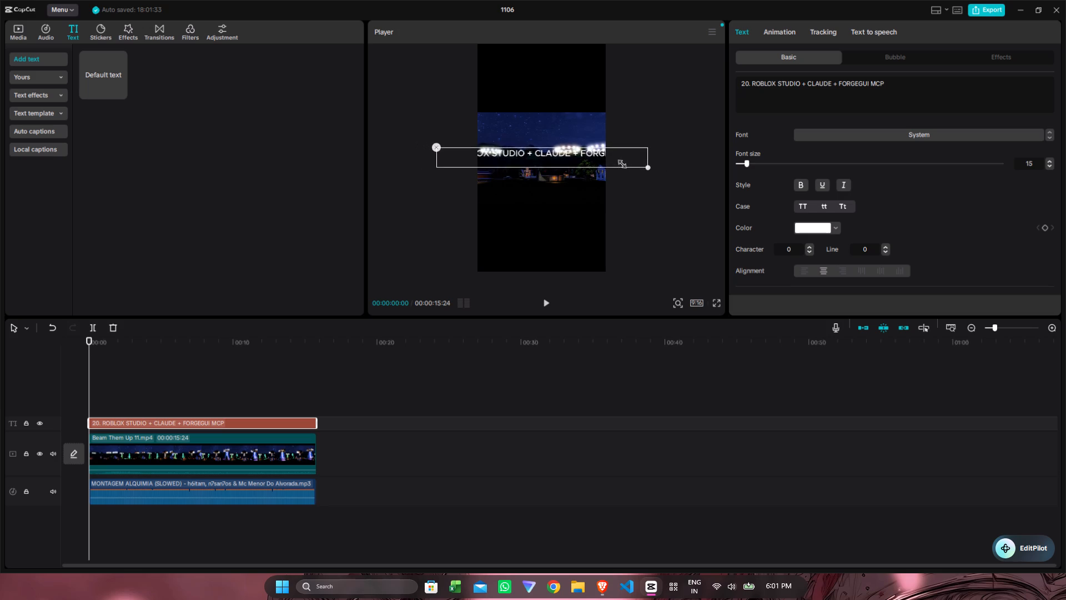
pyautogui.moveTo(619, 162); pyautogui.dragTo(577, 154)
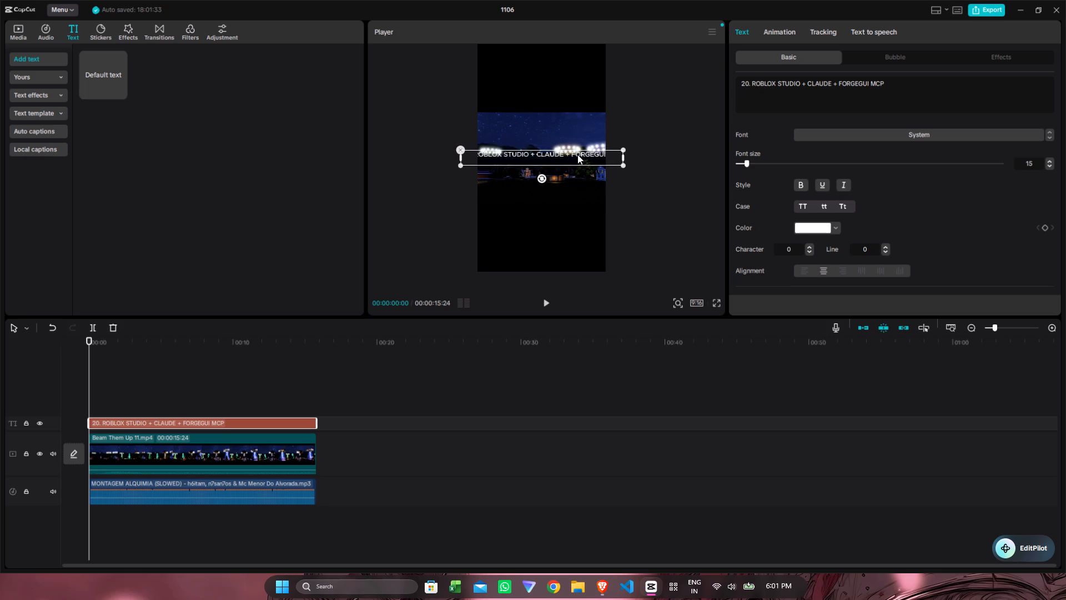
# Break the hook text into two lines after "ROBLOX STUDIO +" and remove the leading "20." numbering.
pyautogui.click(802, 84)
pyautogui.press('Return')
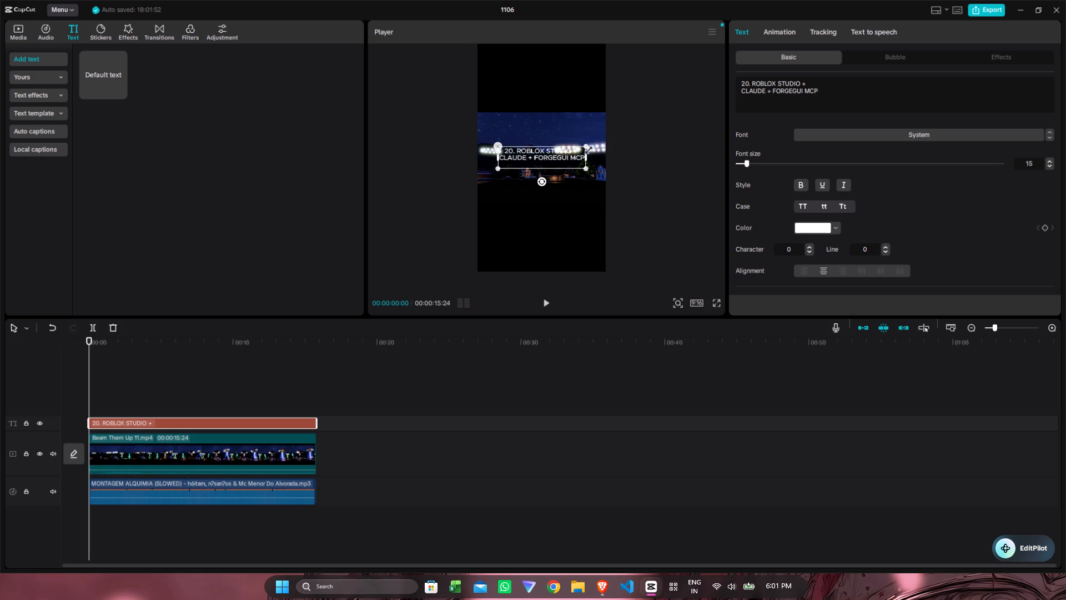
pyautogui.click(511, 147)
pyautogui.click(745, 81)
pyautogui.press('BackSpace')
pyautogui.press('BackSpace')
pyautogui.press('BackSpace')
pyautogui.press('BackSpace')
pyautogui.press('BackSpace')
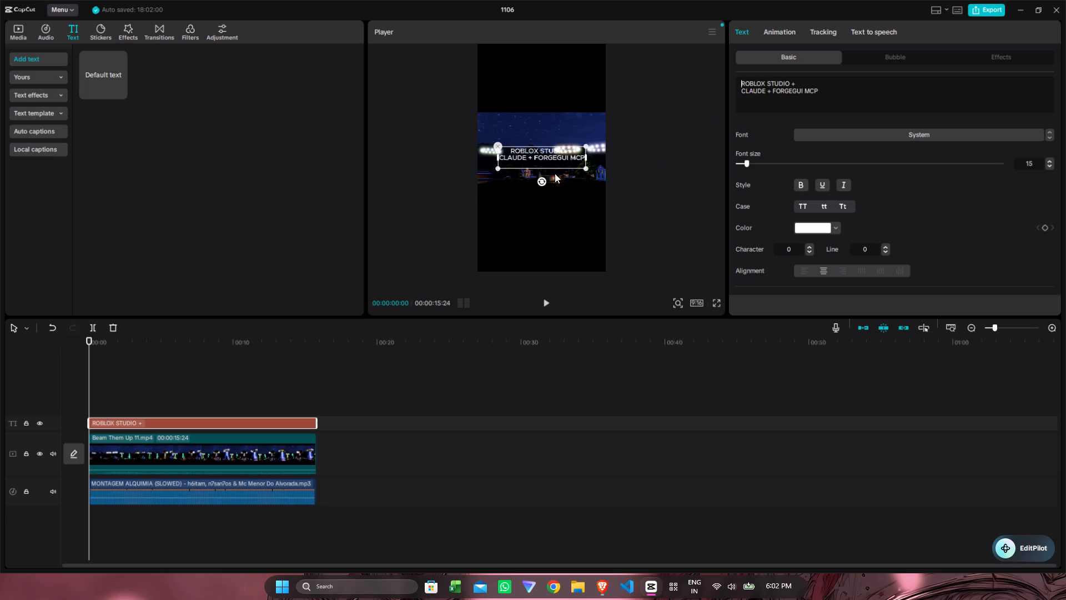
# Move the hook text up to the top edge of the footage and centre it horizontally in the frame.
pyautogui.moveTo(545, 149); pyautogui.dragTo(541, 93)
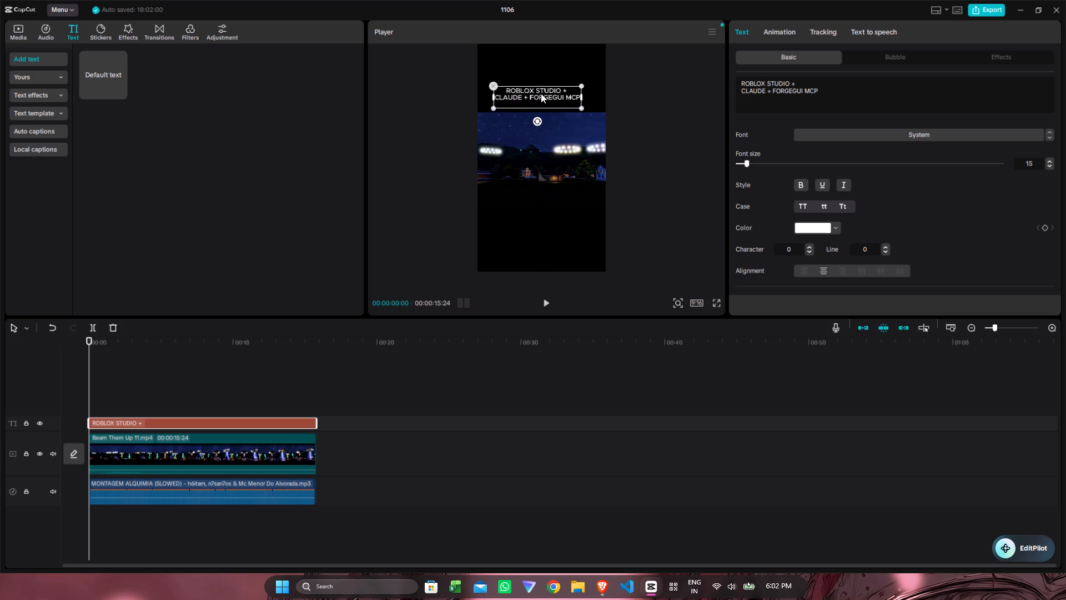
pyautogui.moveTo(541, 93); pyautogui.dragTo(544, 100)
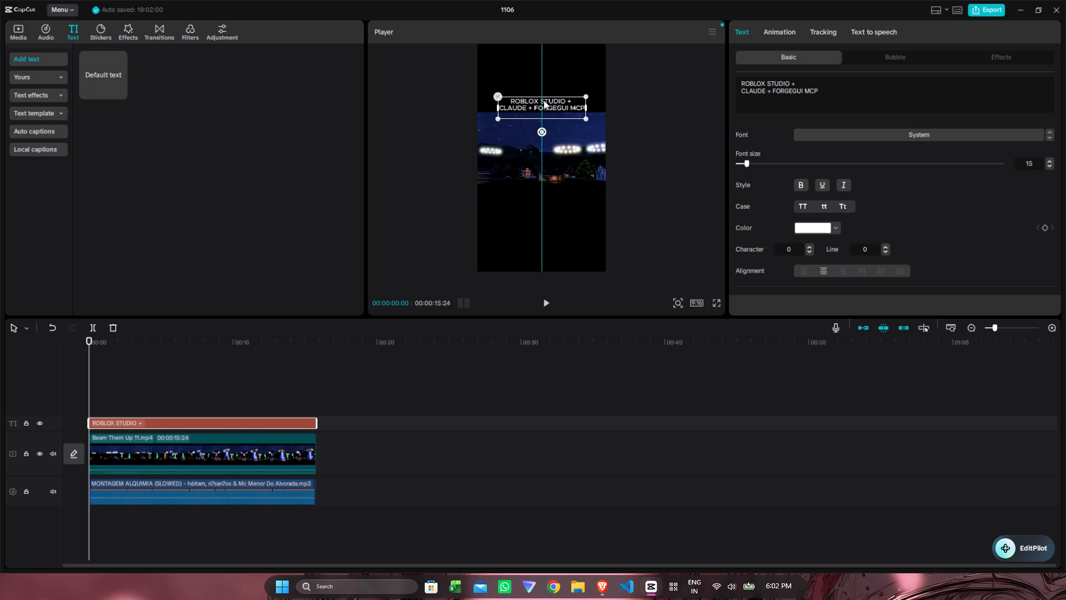
# Nudge the hook text slightly down and shrink it to about 60% of the vertical frame's width.
pyautogui.moveTo(544, 100); pyautogui.dragTo(544, 101)
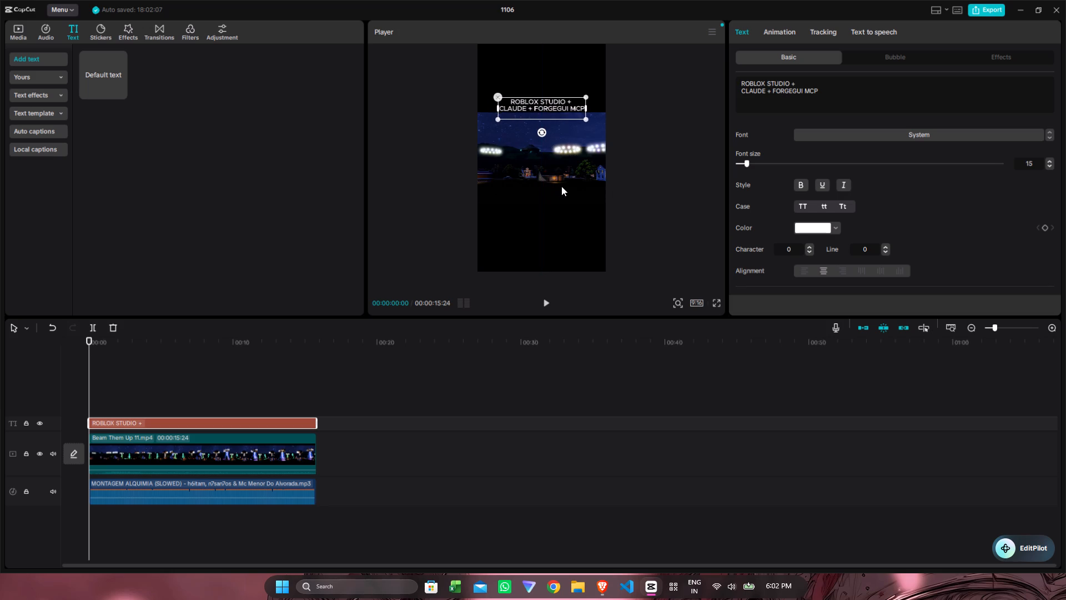
pyautogui.click(566, 187)
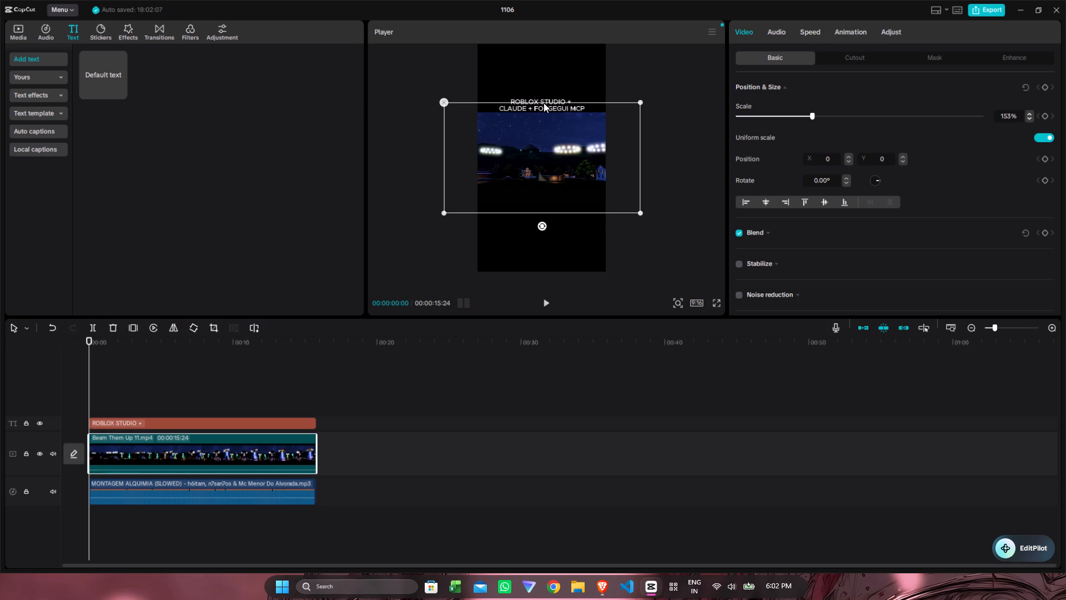
pyautogui.click(544, 103)
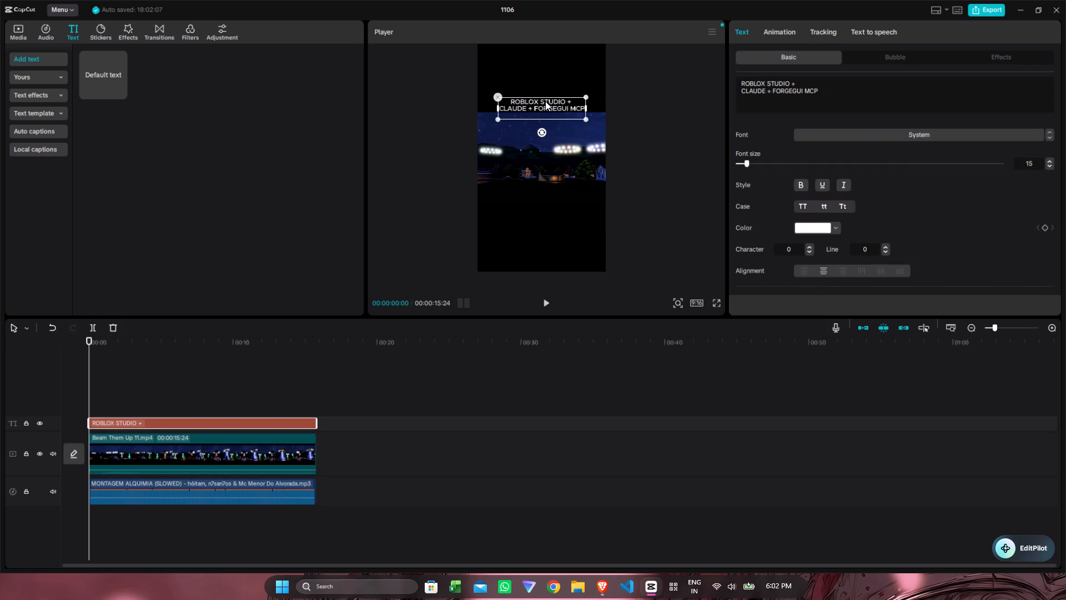
pyautogui.moveTo(585, 118); pyautogui.dragTo(584, 118)
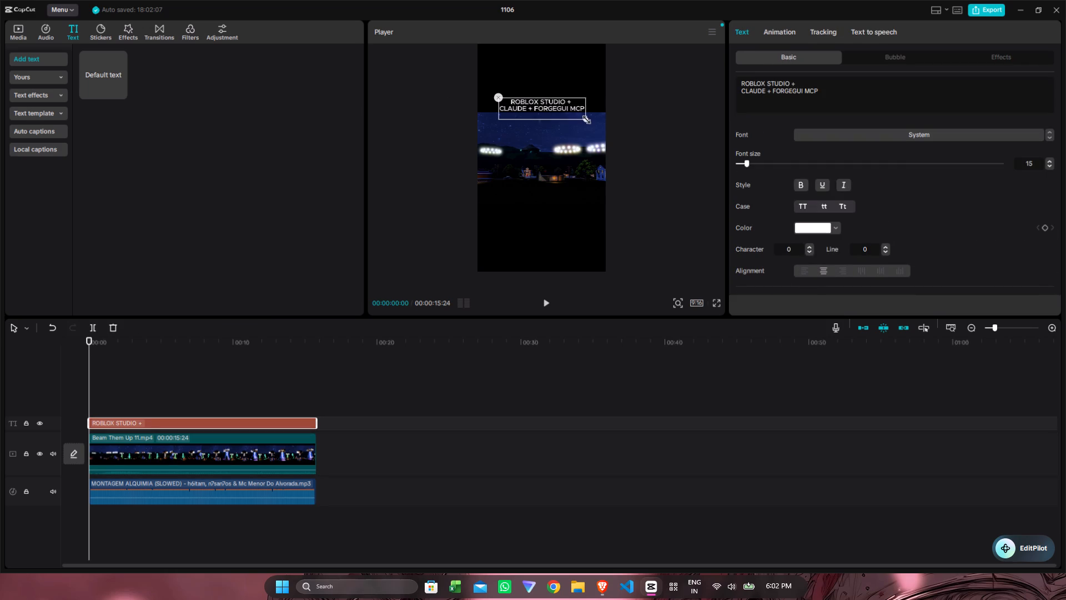
pyautogui.moveTo(584, 118); pyautogui.dragTo(576, 117)
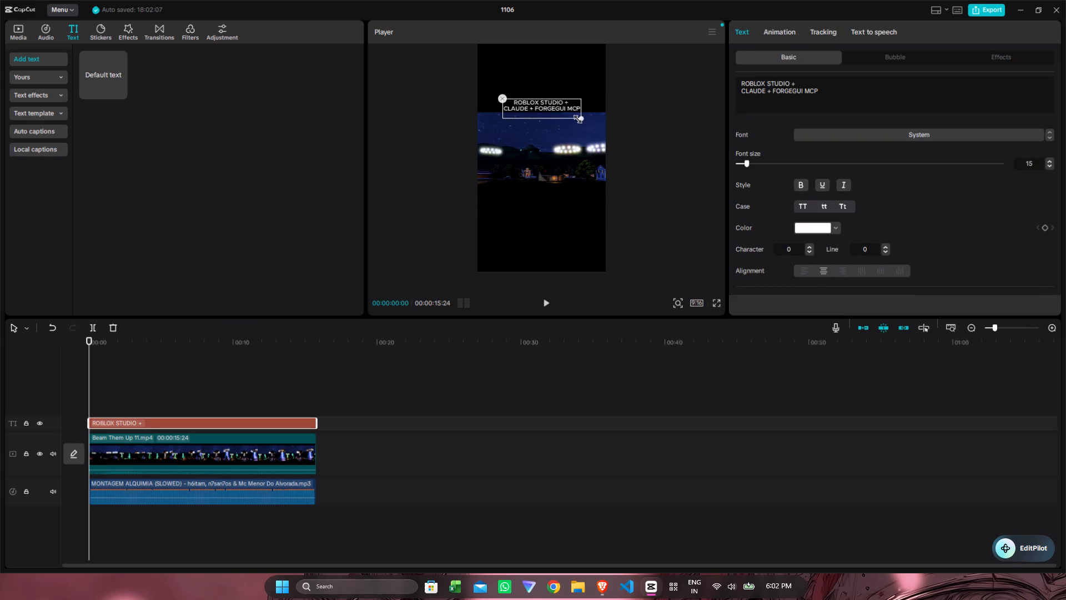
pyautogui.moveTo(576, 117); pyautogui.dragTo(576, 117)
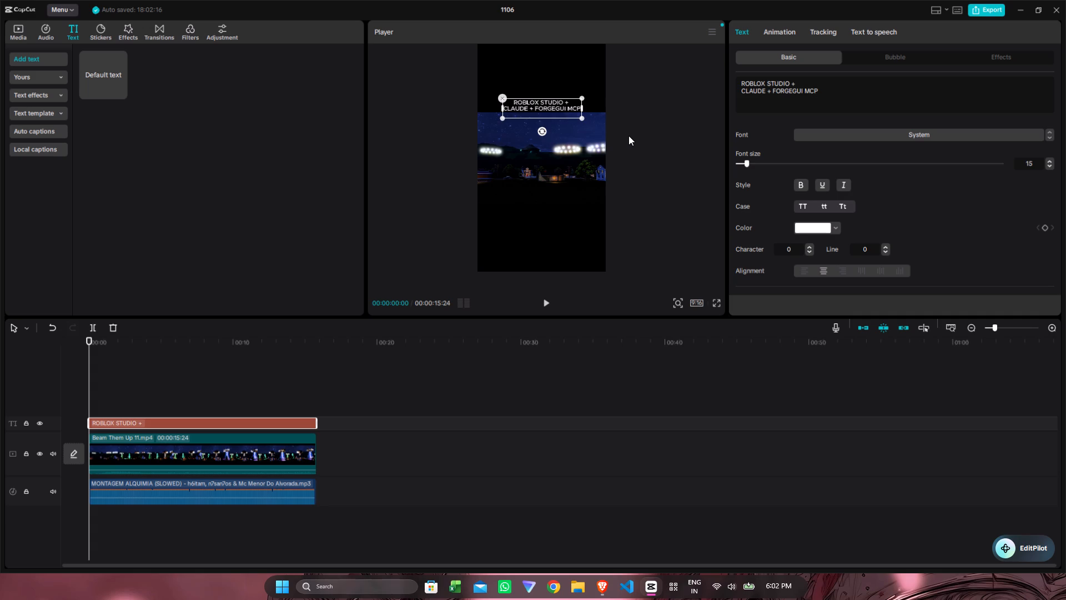
pyautogui.click(823, 90)
pyautogui.click(547, 367)
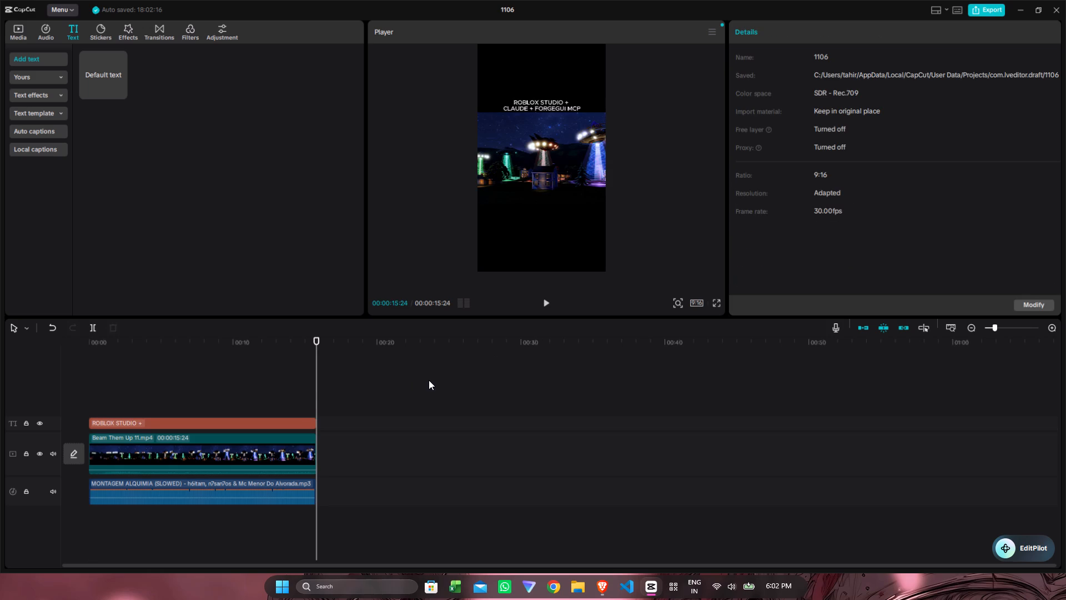
# Play the whole clip from the start to review the footage, hook text and music together.
pyautogui.moveTo(241, 391); pyautogui.dragTo(191, 393)
pyautogui.click(191, 393)
pyautogui.moveTo(191, 393); pyautogui.dragTo(70, 416)
pyautogui.press('space')
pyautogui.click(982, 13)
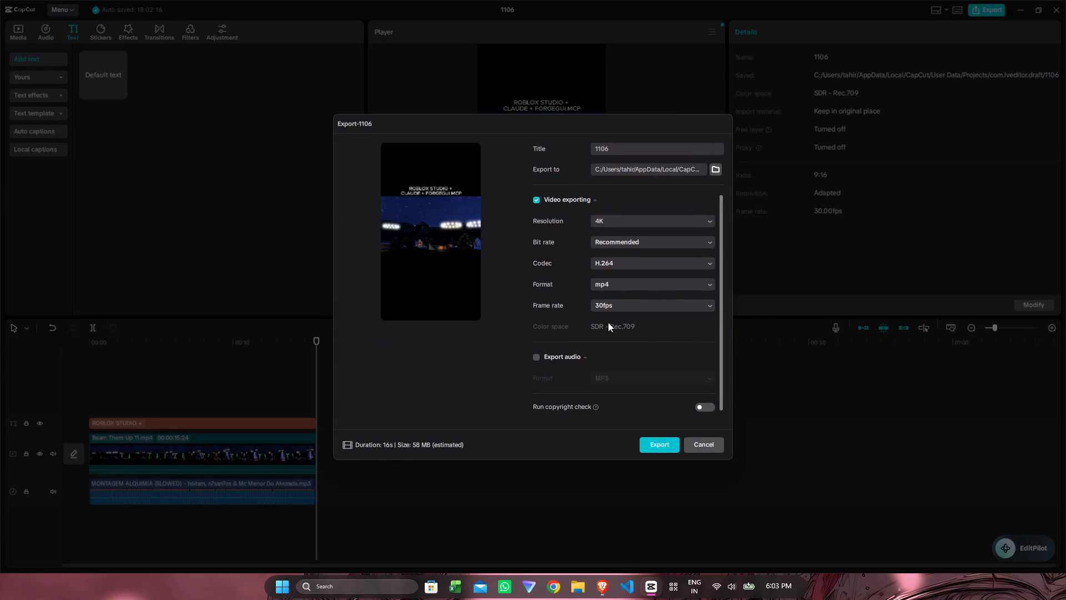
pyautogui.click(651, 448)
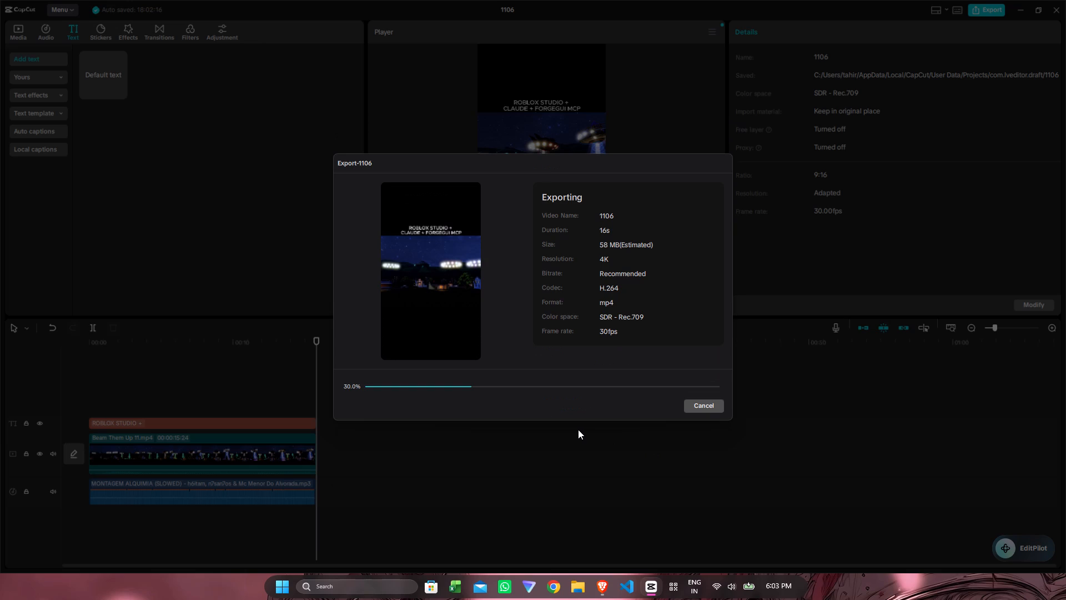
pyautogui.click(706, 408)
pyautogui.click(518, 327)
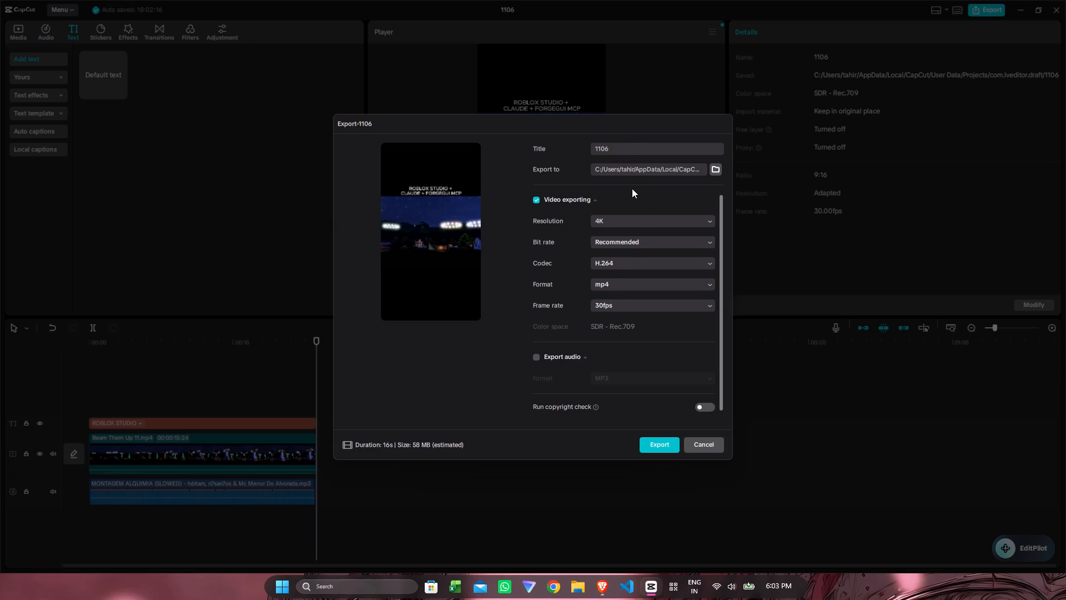
# Set the export title to 11011 and export the finished video.
pyautogui.click(617, 143)
pyautogui.press('BackSpace')
pyautogui.press('BackSpace')
pyautogui.press('BackSpace')
pyautogui.press('BackSpace')
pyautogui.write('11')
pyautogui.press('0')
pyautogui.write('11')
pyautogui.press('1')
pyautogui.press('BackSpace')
pyautogui.click(658, 451)
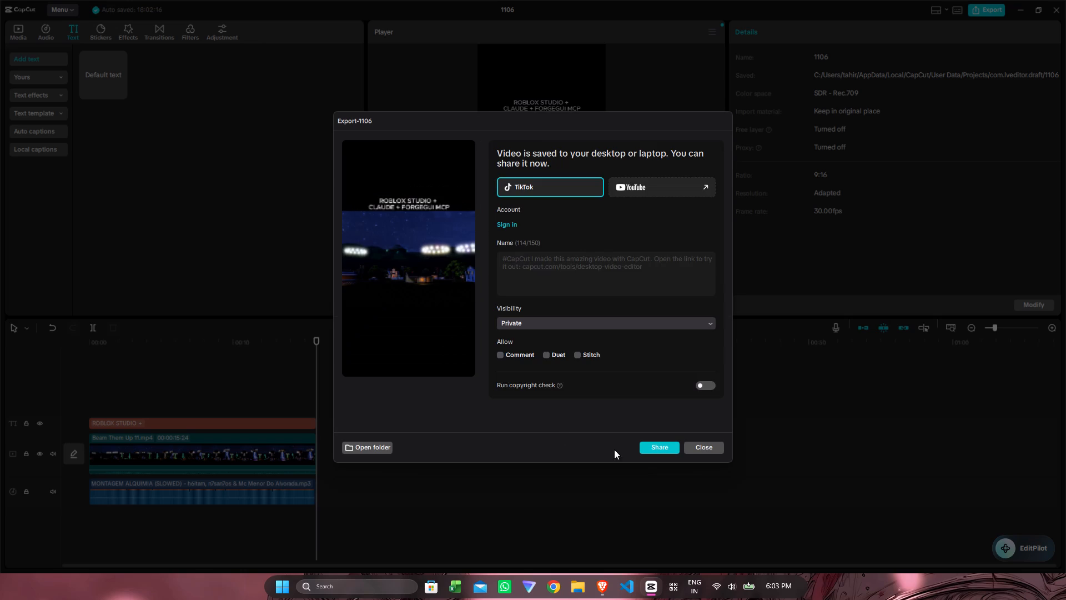
# Close the finished export window and open the markclips.se Instagram profile in a new Brave tab.
pyautogui.click(708, 447)
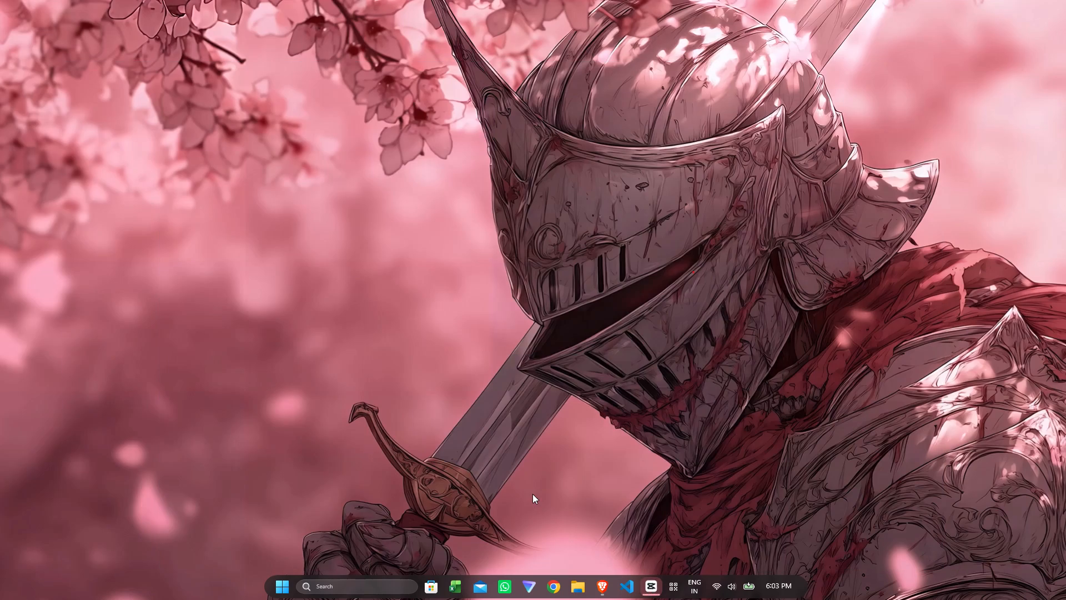
pyautogui.click(606, 586)
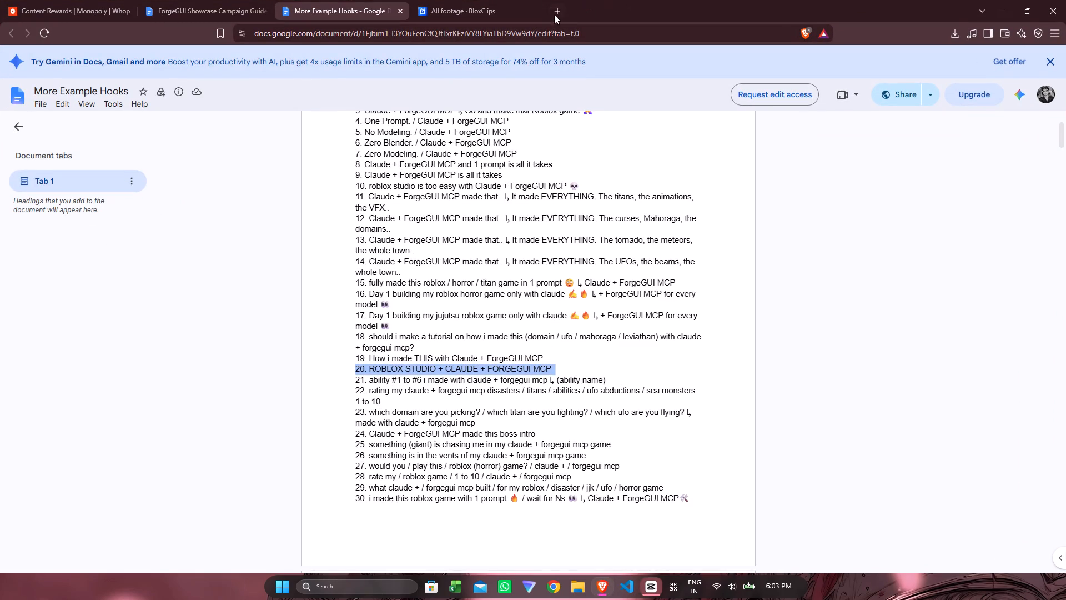
pyautogui.click(560, 9)
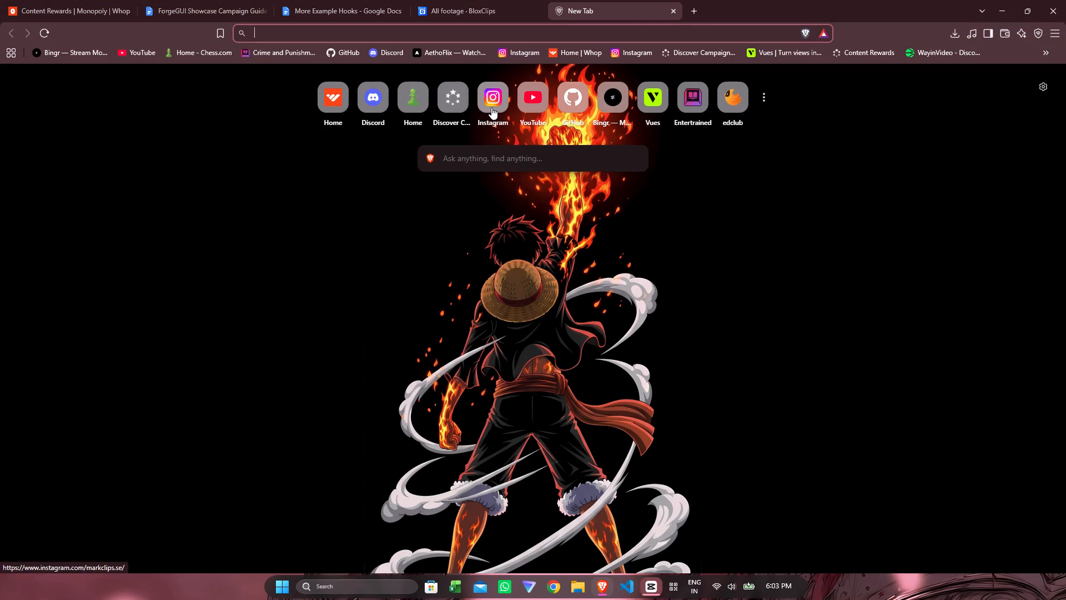
pyautogui.click(491, 107)
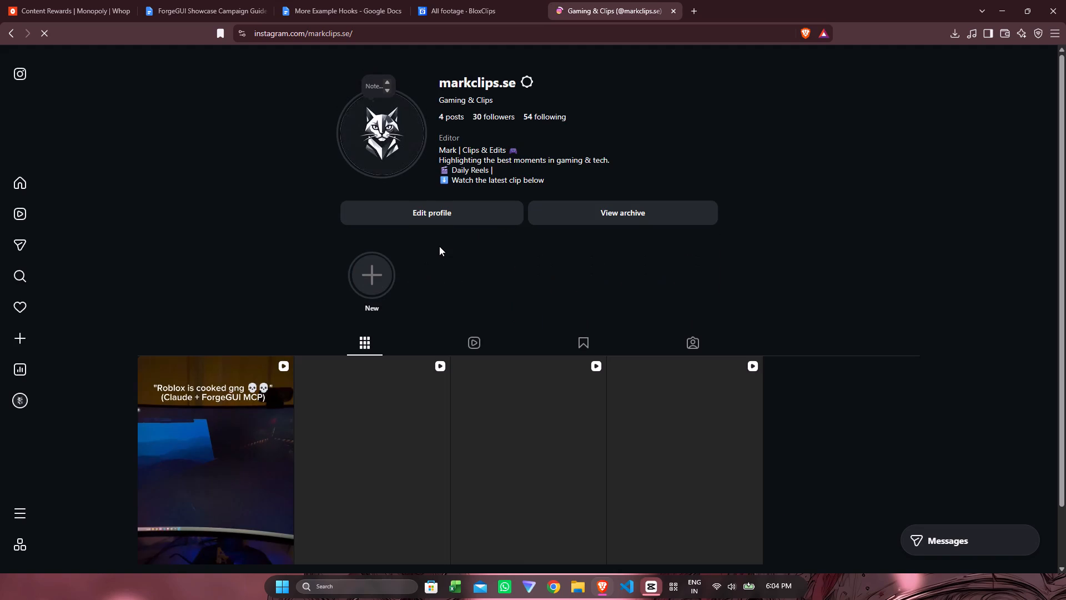
# Look over the reels and posts already published on the Instagram profile.
pyautogui.scroll(-2, 437, 256)
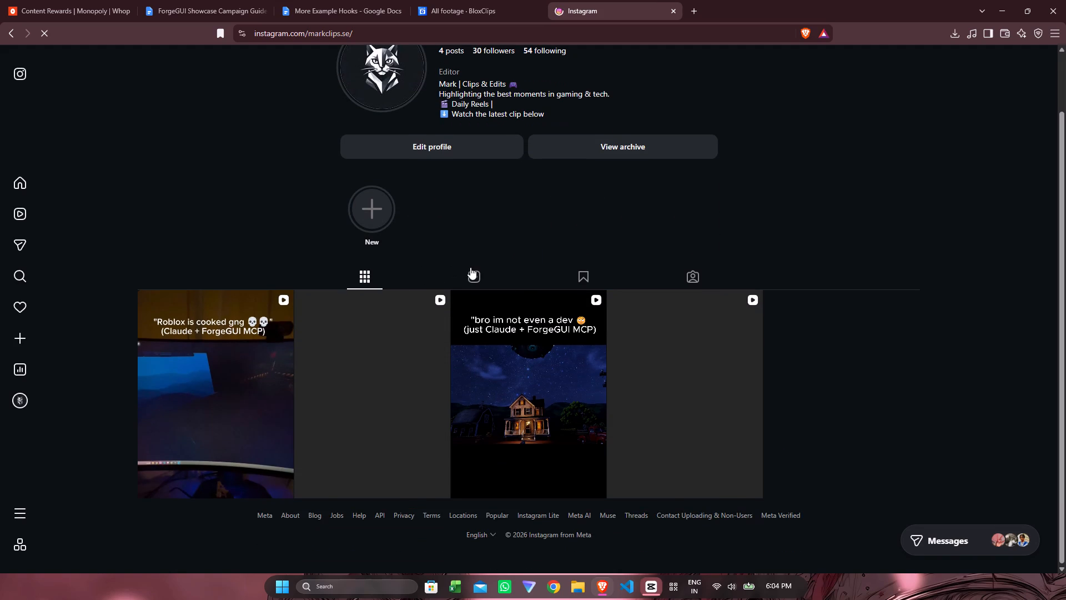
pyautogui.click(473, 269)
pyautogui.scroll(-2, 368, 356)
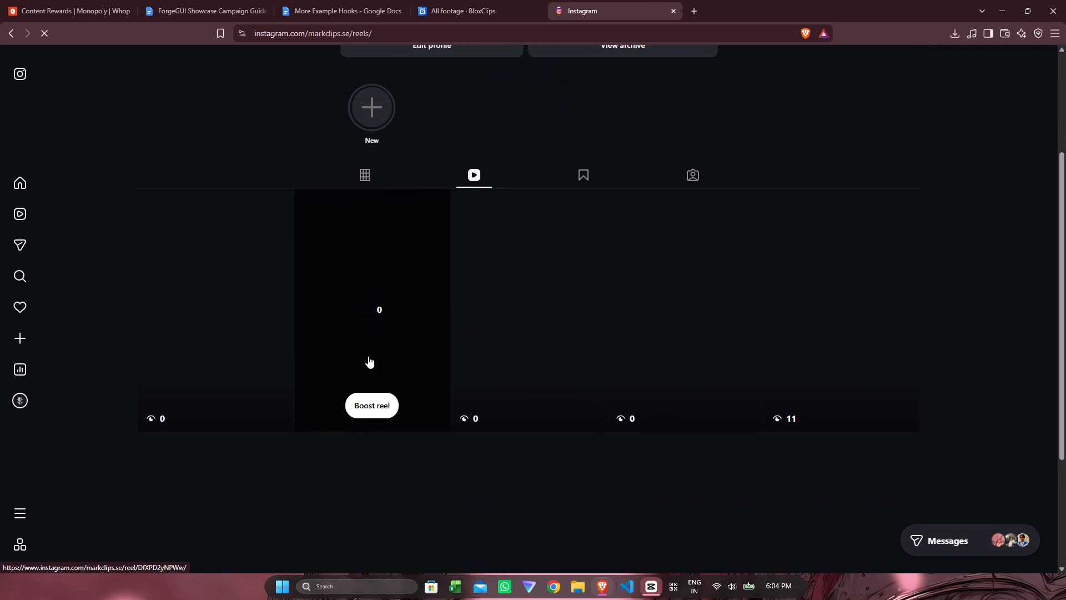
pyautogui.scroll(2, 368, 356)
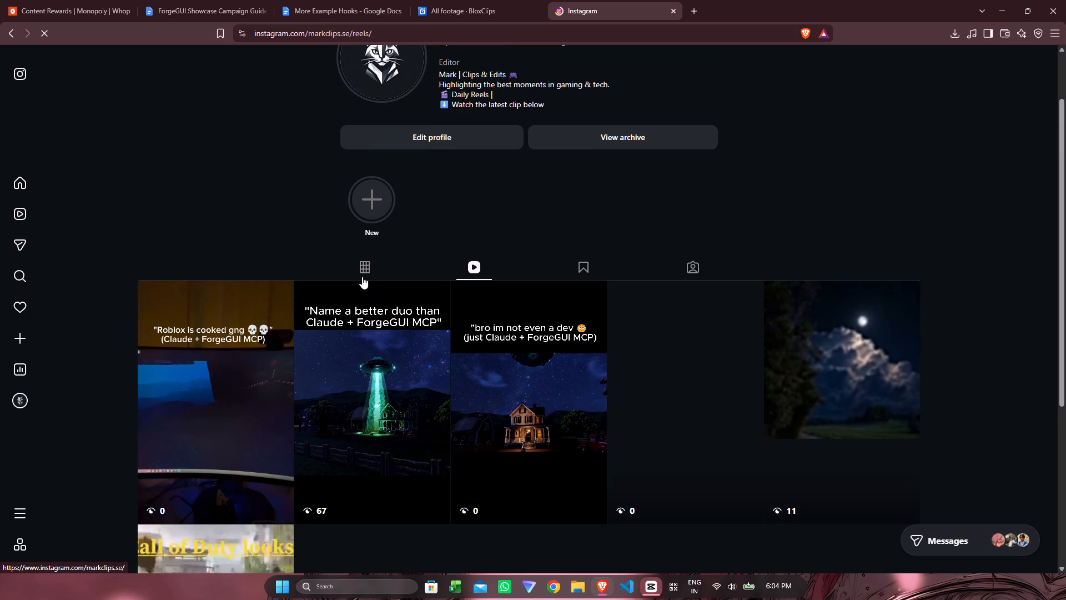
pyautogui.click(363, 267)
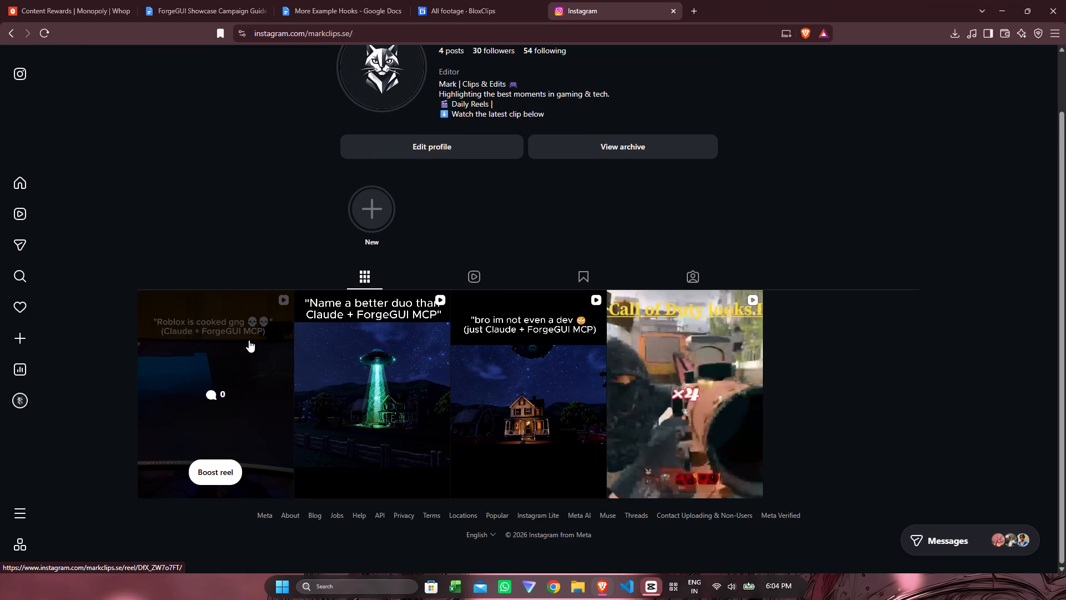
pyautogui.scroll(-1, 249, 340)
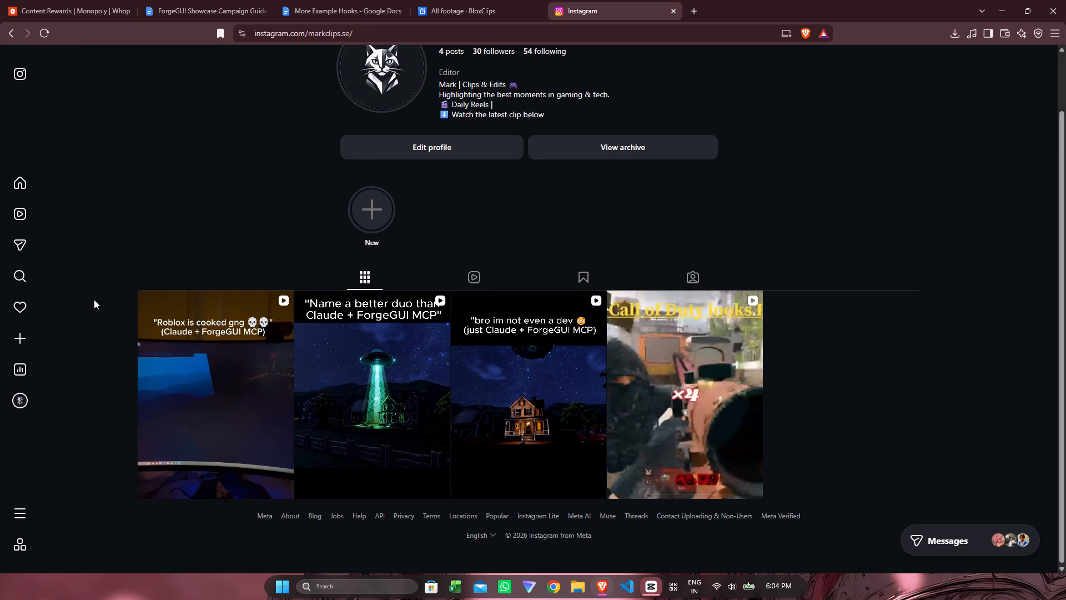
# Start a new Instagram post and load the exported video 11011 from the CapCut Videos folder.
pyautogui.click(29, 338)
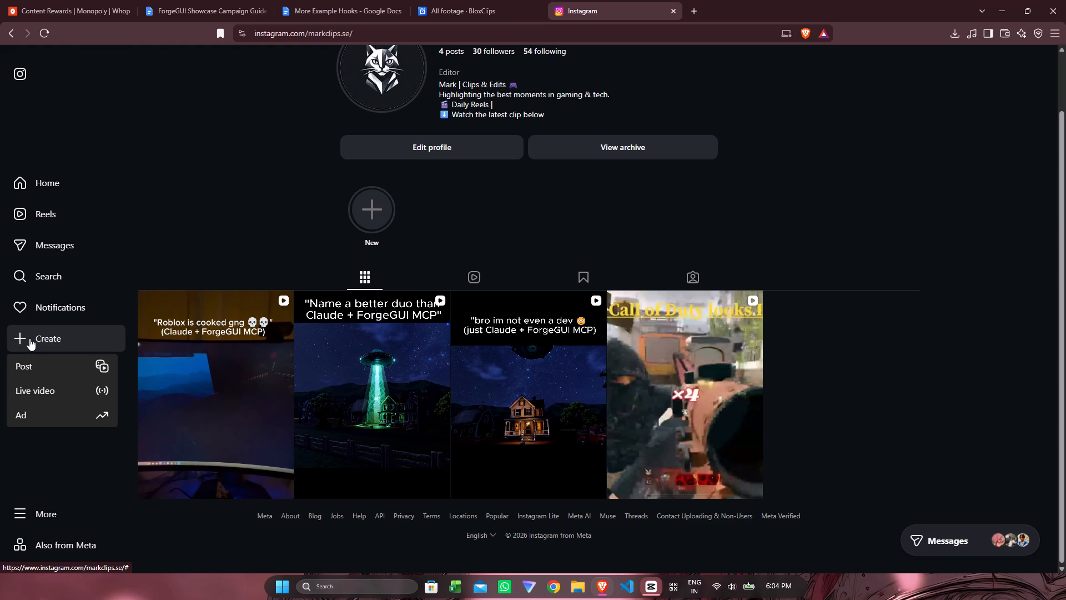
pyautogui.click(57, 370)
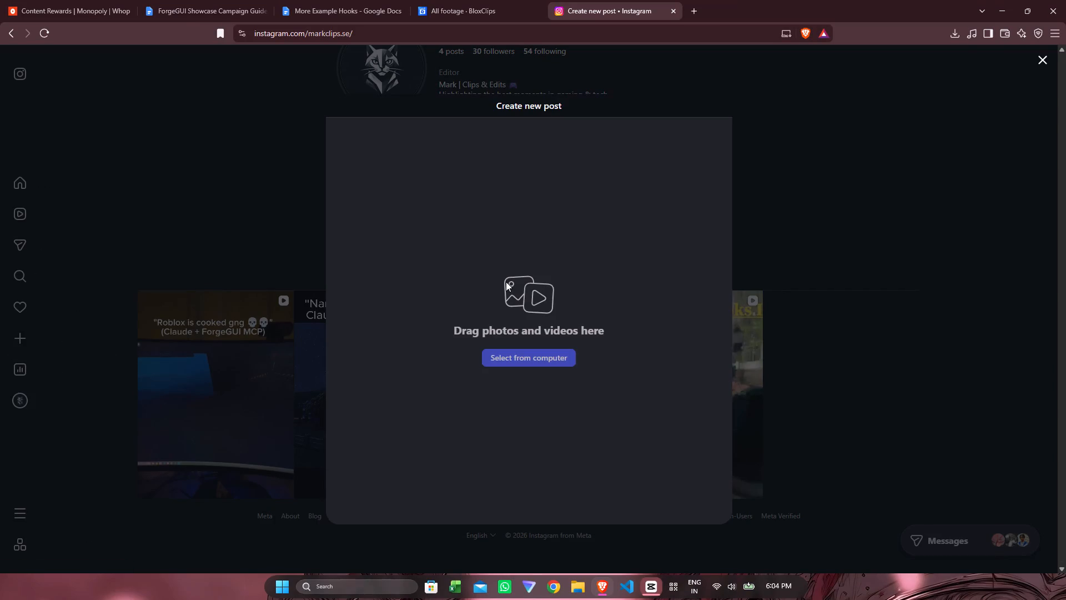
pyautogui.click(518, 352)
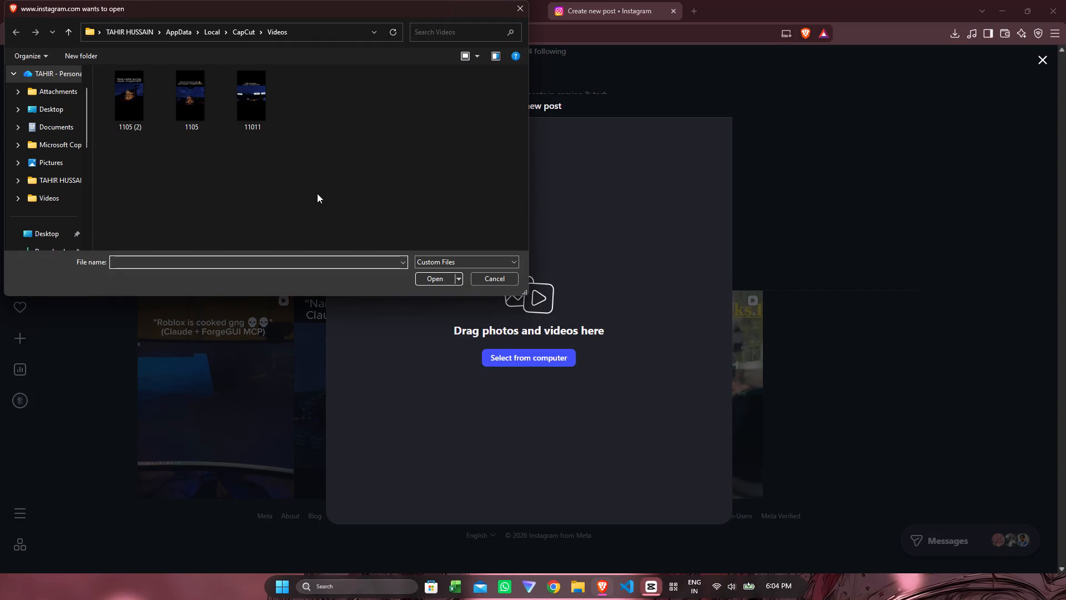
pyautogui.click(258, 108)
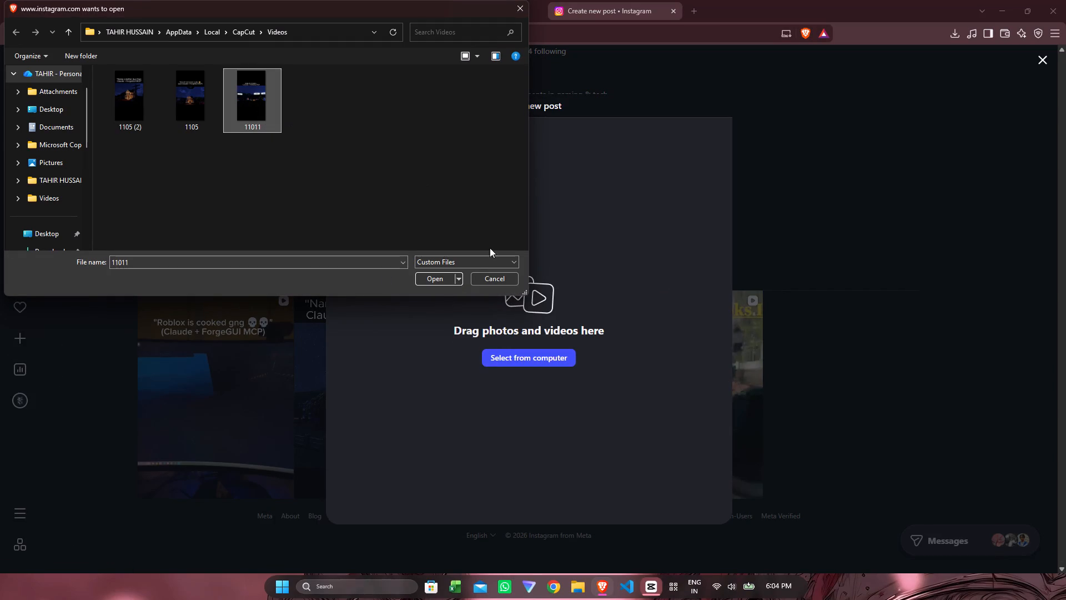
pyautogui.click(443, 281)
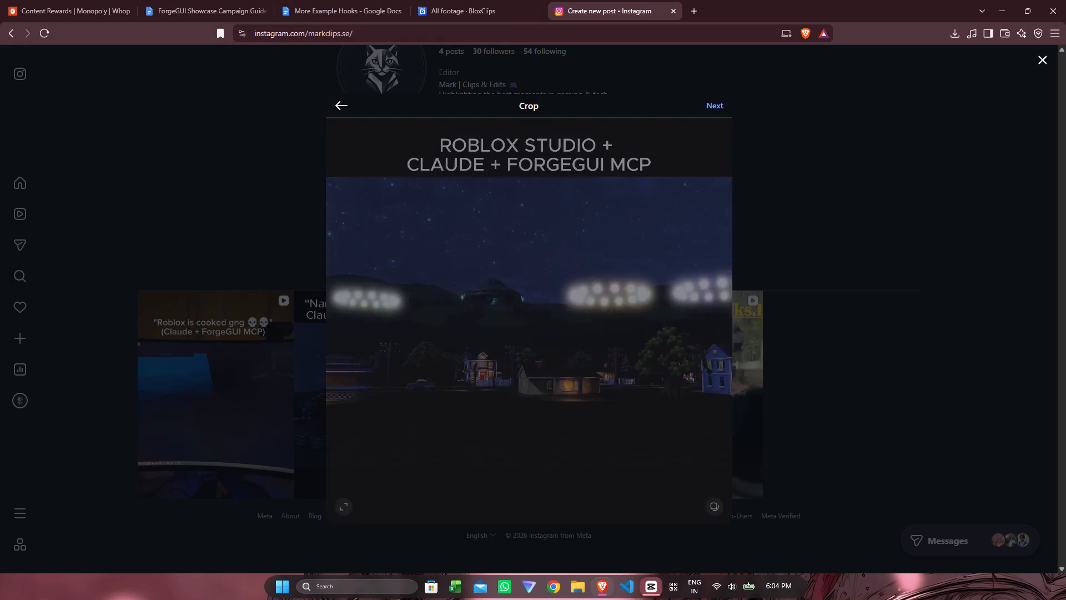
# Crop the video to 9:16 and continue to the caption stage, keeping the default cover photo, trim and sound.
pyautogui.click(341, 511)
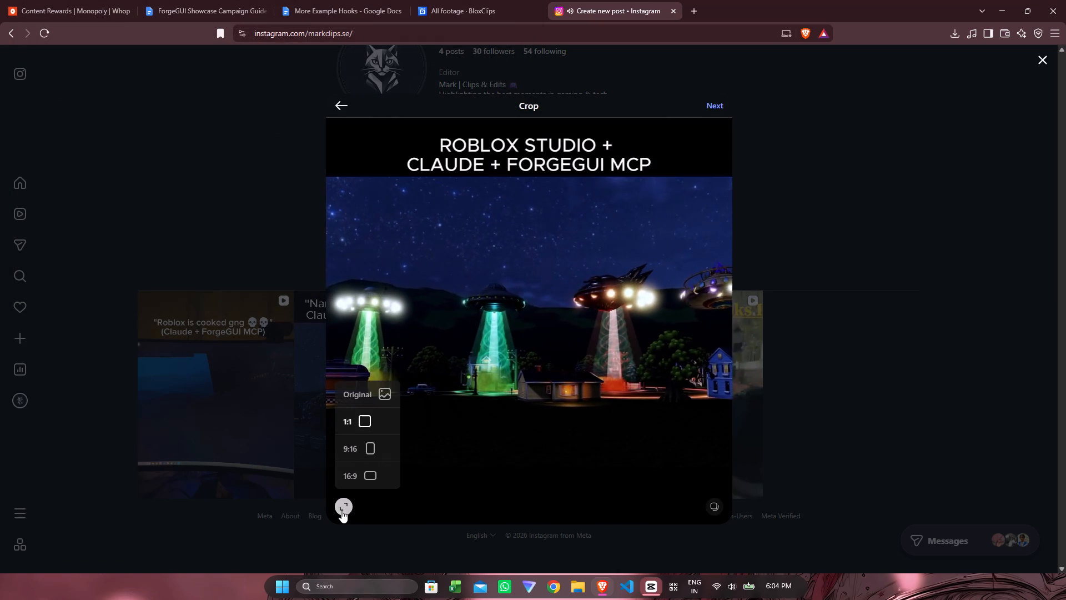
pyautogui.click(356, 454)
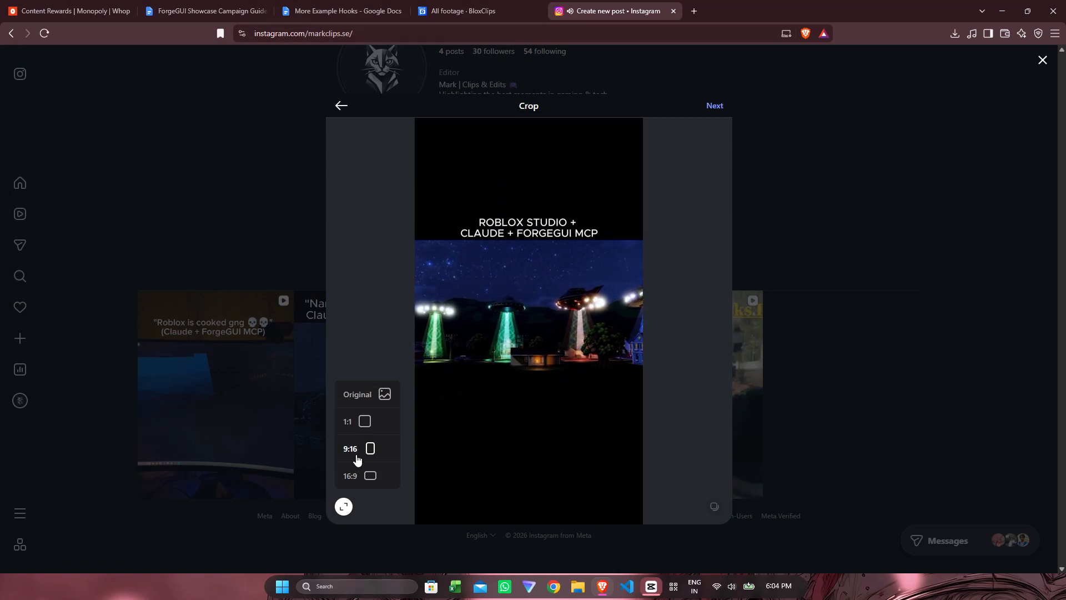
pyautogui.click(760, 300)
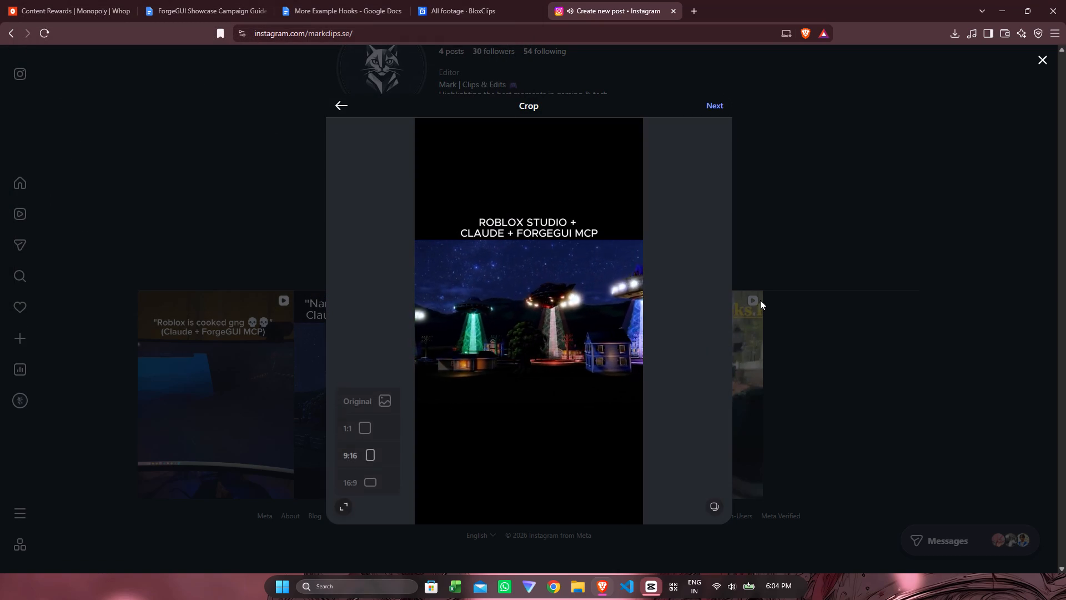
pyautogui.click(532, 278)
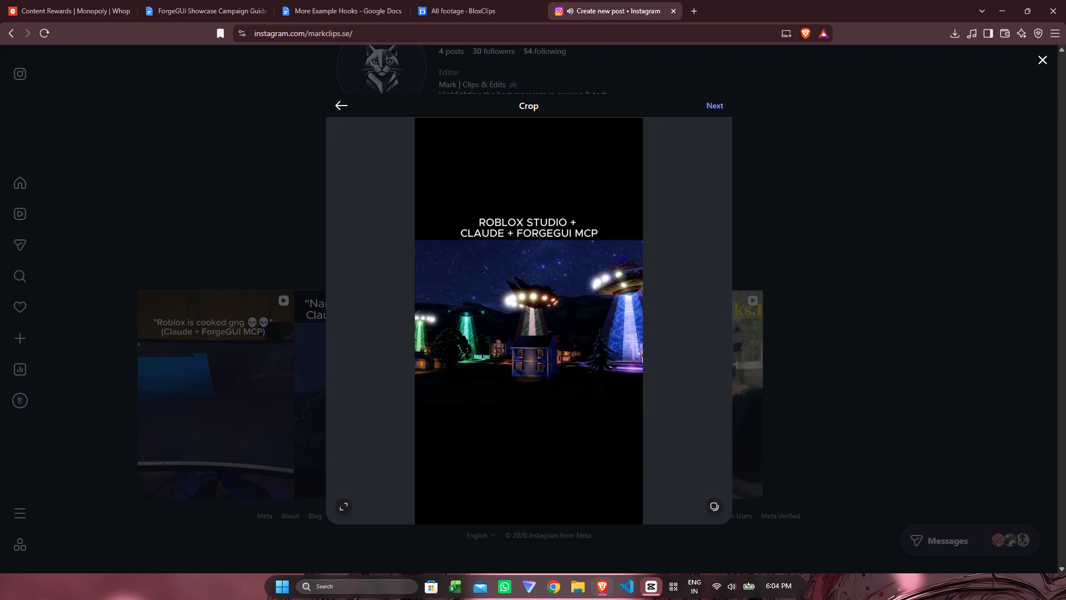
pyautogui.click(714, 107)
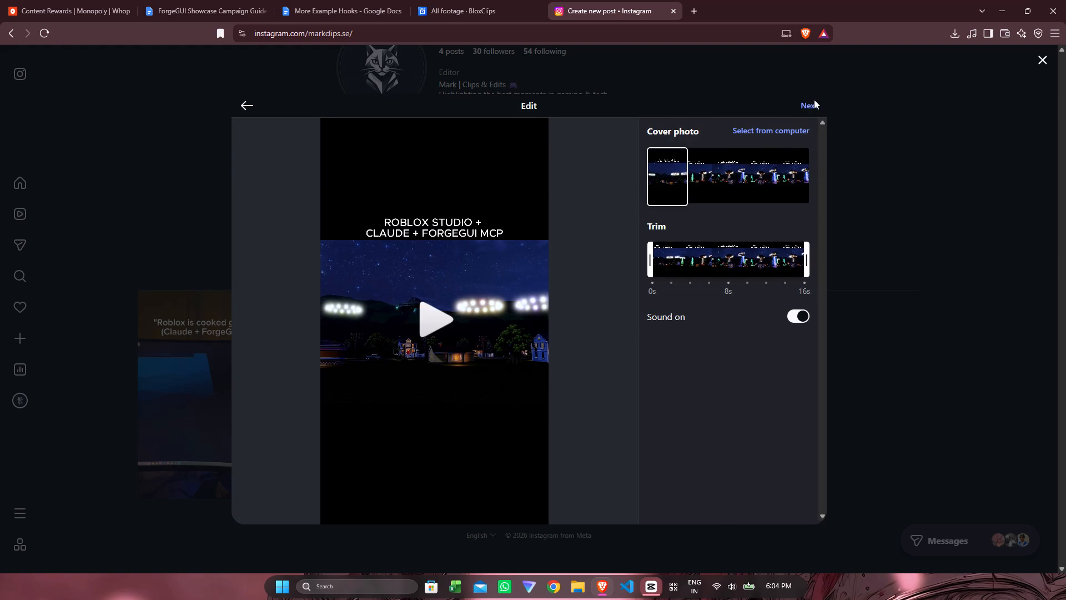
pyautogui.click(813, 109)
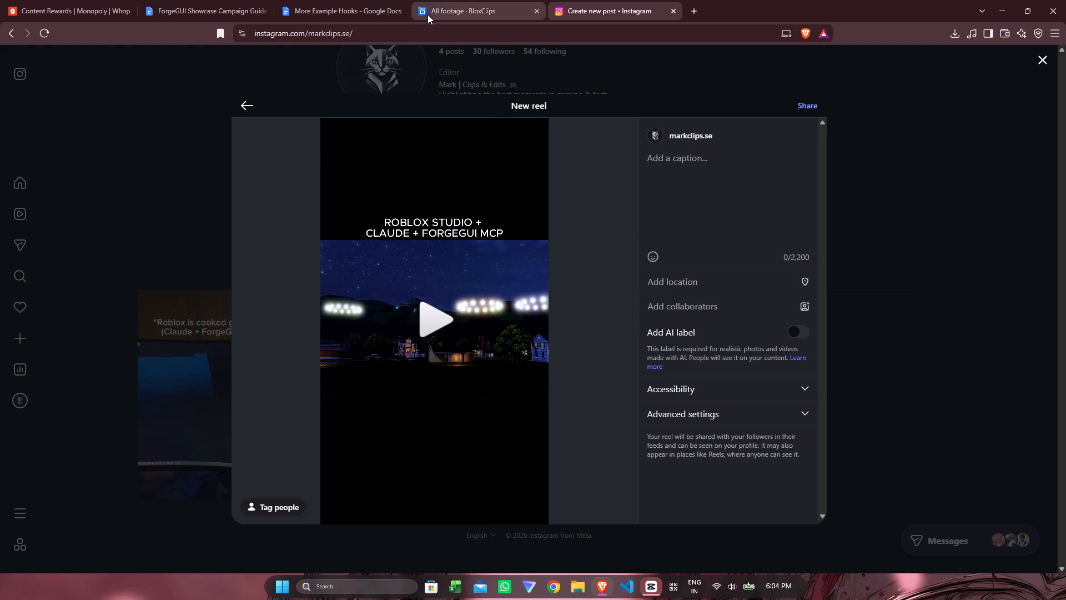
# Copy the text of hook 31, "Roblox / studio / is too / easy / now 💀 ↳ (with ForgeGUI MCP)", from the More Example Hooks document.
pyautogui.click(428, 14)
pyautogui.click(348, 0)
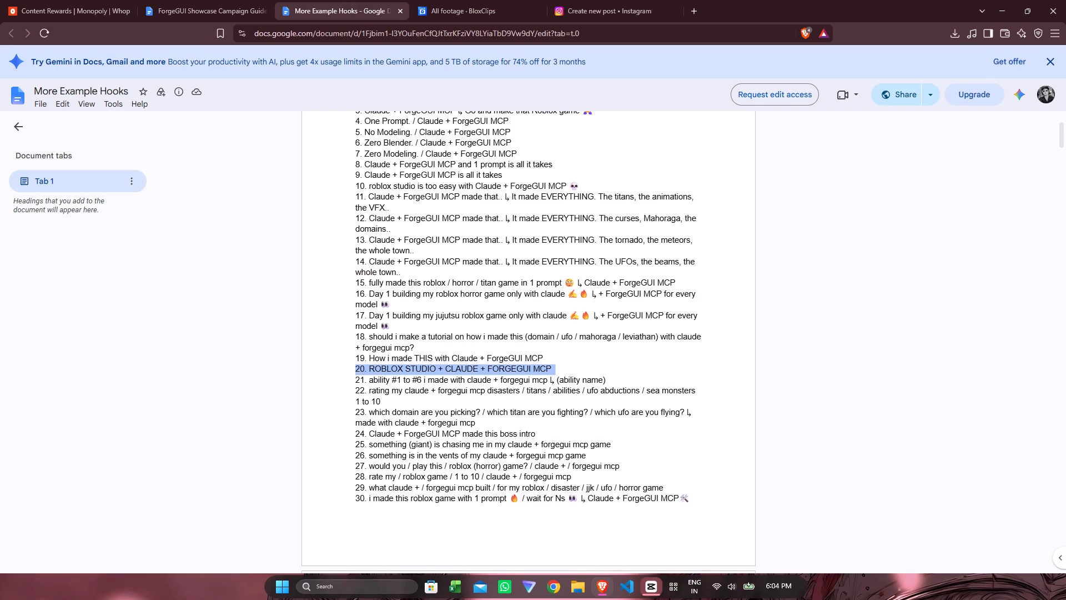
pyautogui.scroll(-3, 385, 270)
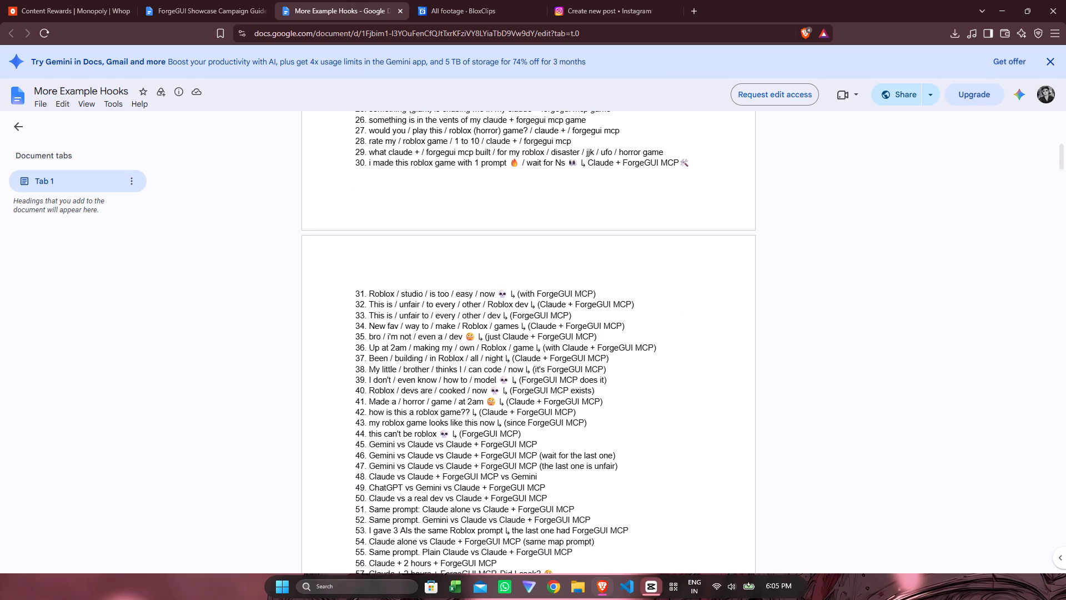
pyautogui.tripleClick(373, 294)
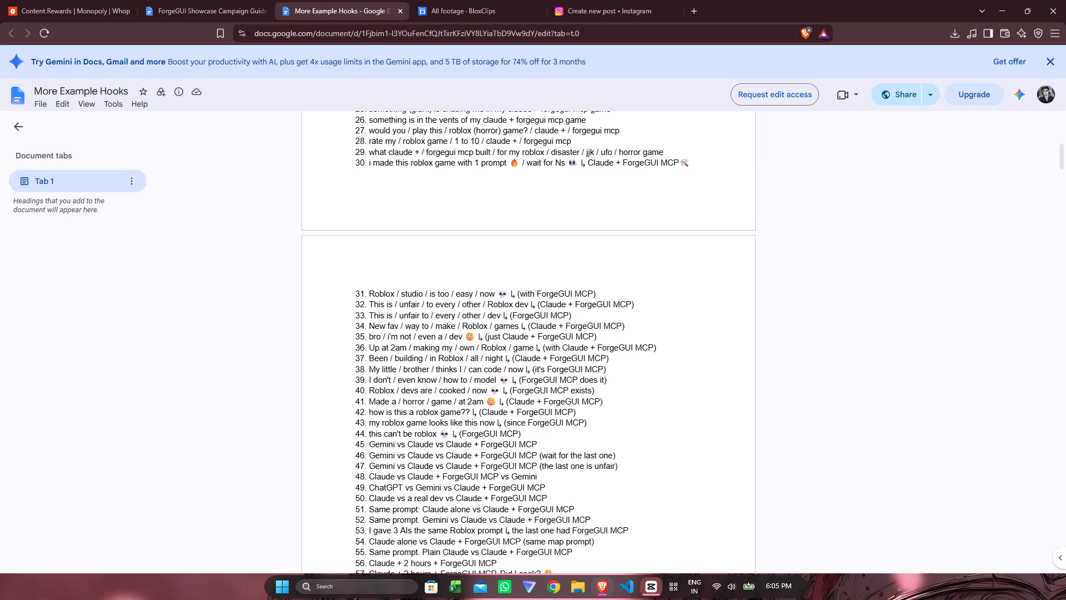
pyautogui.click(373, 294)
pyautogui.moveTo(369, 292); pyautogui.dragTo(591, 288)
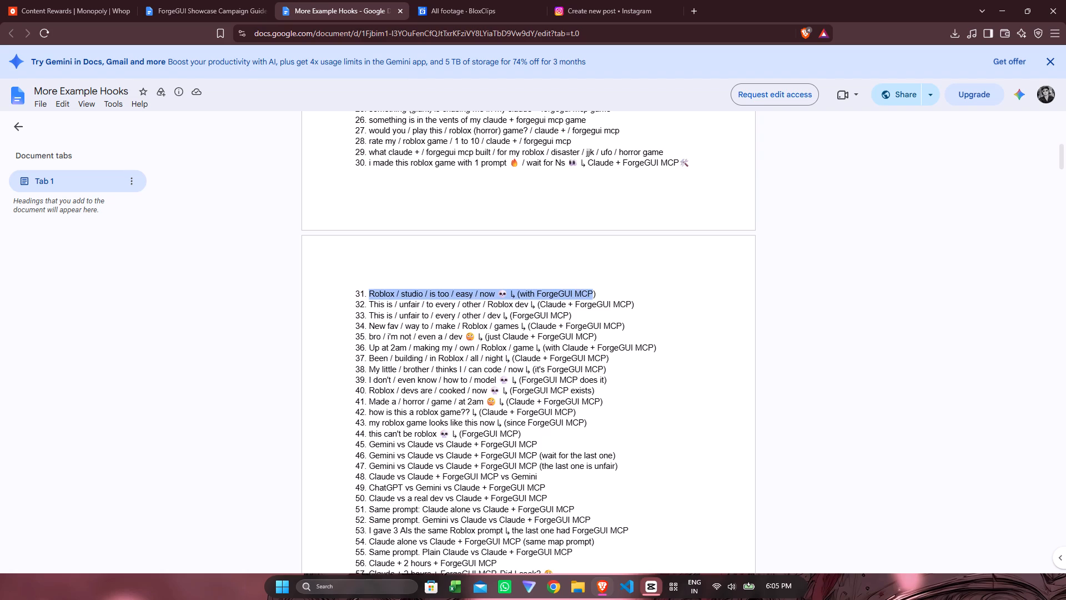
pyautogui.moveTo(591, 288); pyautogui.dragTo(605, 289)
pyautogui.hotkey('ctrl', 'c')
# Paste the copied hook as the new reel's caption and remove the arrow before "(with ForgeGUI MCP)".
pyautogui.click(648, 0)
pyautogui.click(680, 172)
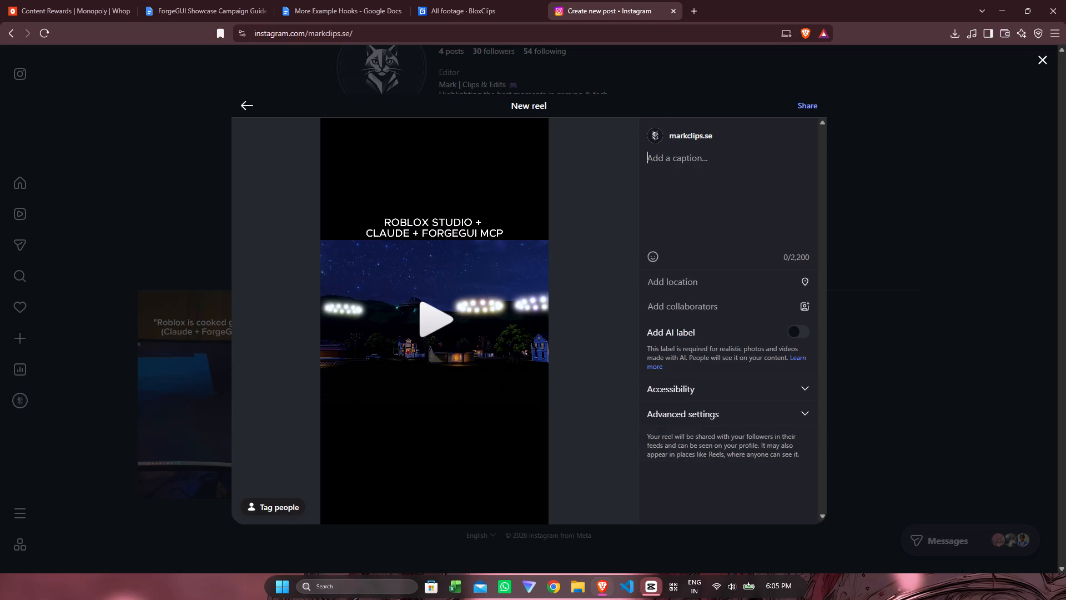
pyautogui.hotkey('ctrl', 'v')
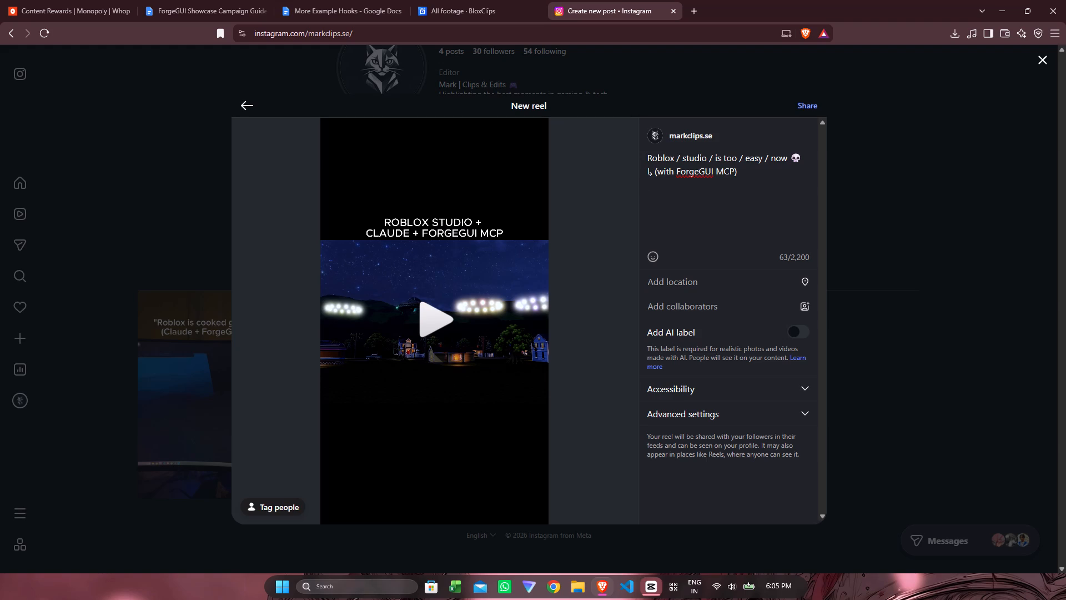
pyautogui.click(652, 172)
pyautogui.press('BackSpace')
pyautogui.press('BackSpace')
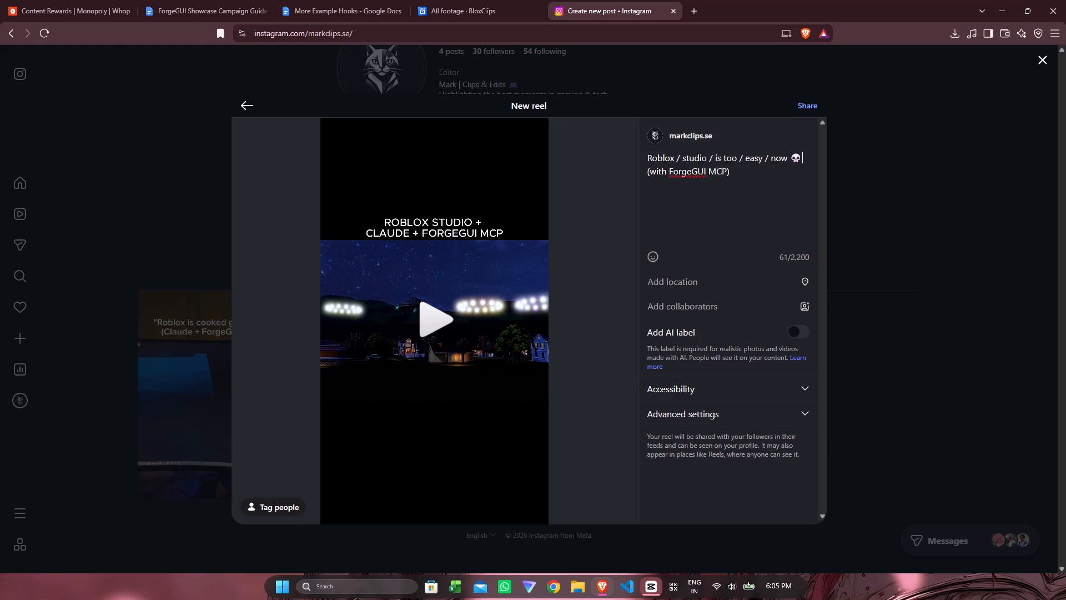
# Add the suggested hashtag #forgeguipartner on a new line below the caption text.
pyautogui.click(680, 224)
pyautogui.click(625, 212)
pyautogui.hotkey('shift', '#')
pyautogui.click(706, 188)
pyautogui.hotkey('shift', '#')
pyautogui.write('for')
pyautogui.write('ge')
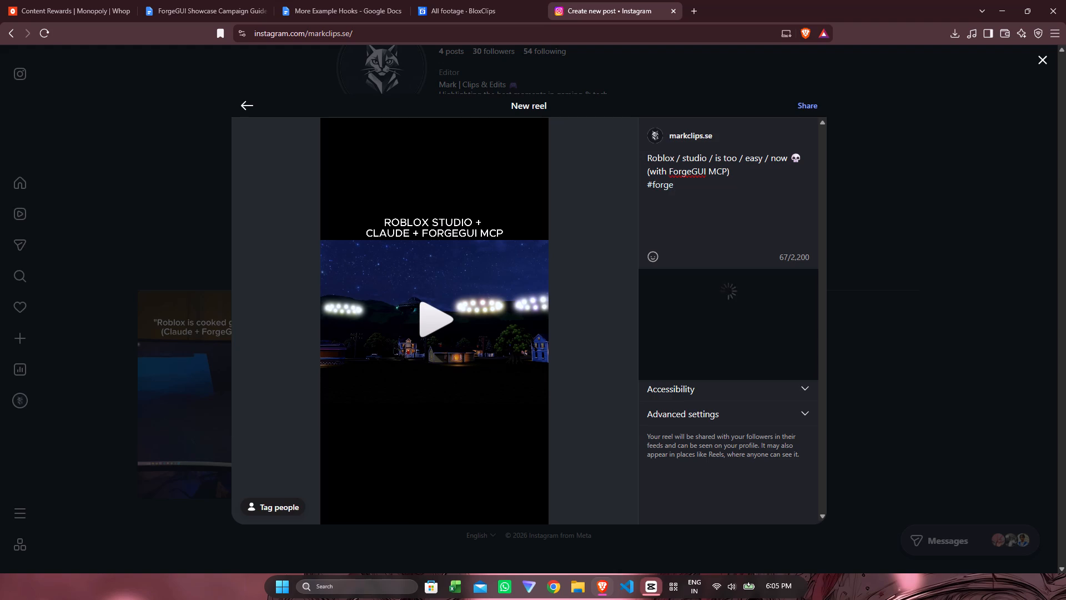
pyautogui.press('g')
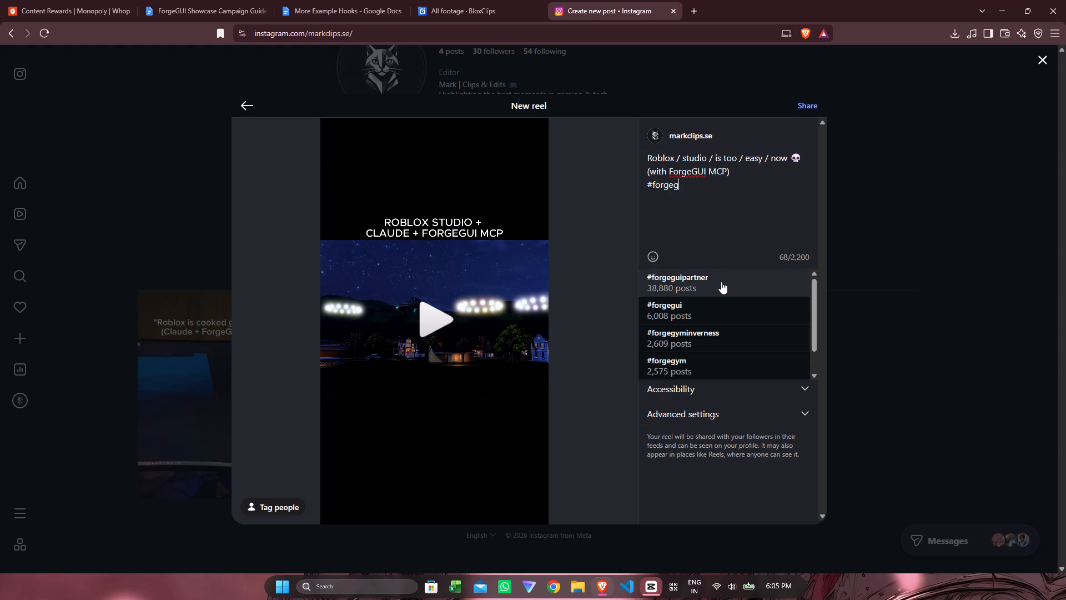
pyautogui.click(721, 282)
# Add the suggested hashtags #robloxedits and #roblox after #forgeguipartner in the caption.
pyautogui.click(730, 188)
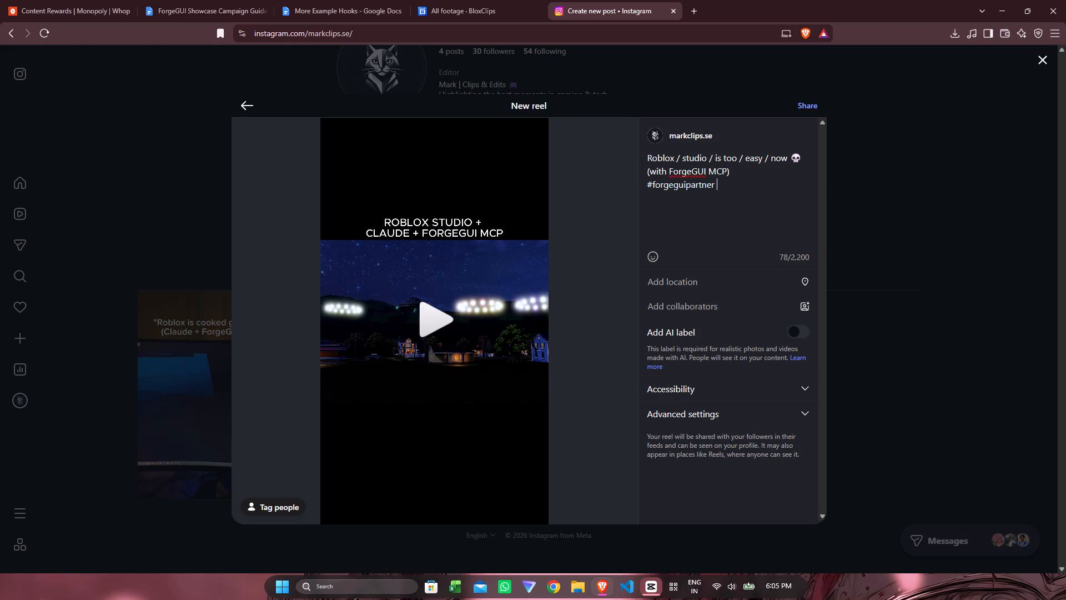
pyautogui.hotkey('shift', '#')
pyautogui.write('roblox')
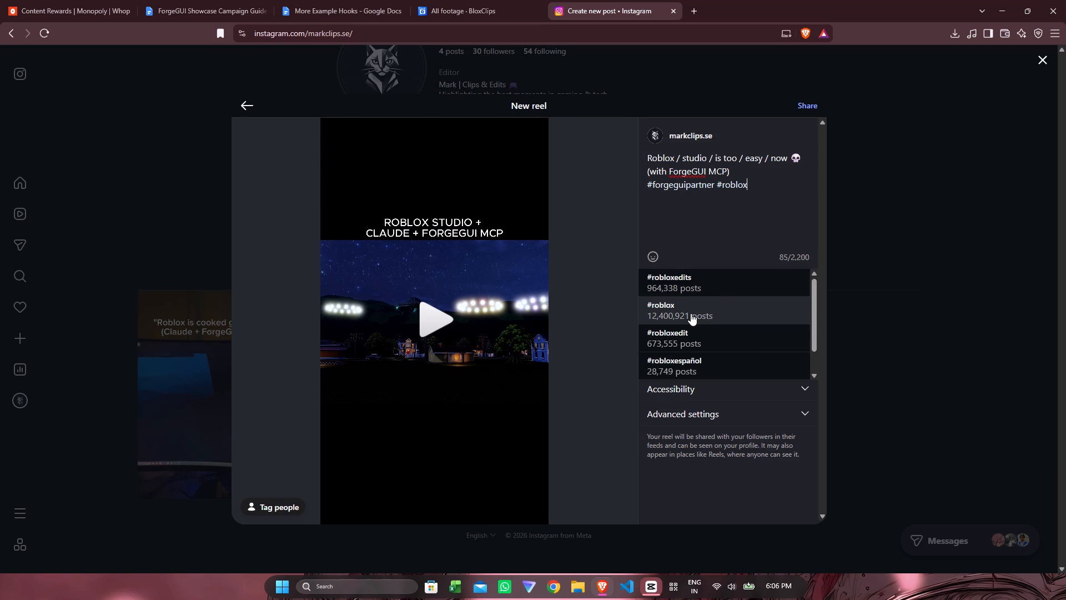
pyautogui.click(693, 286)
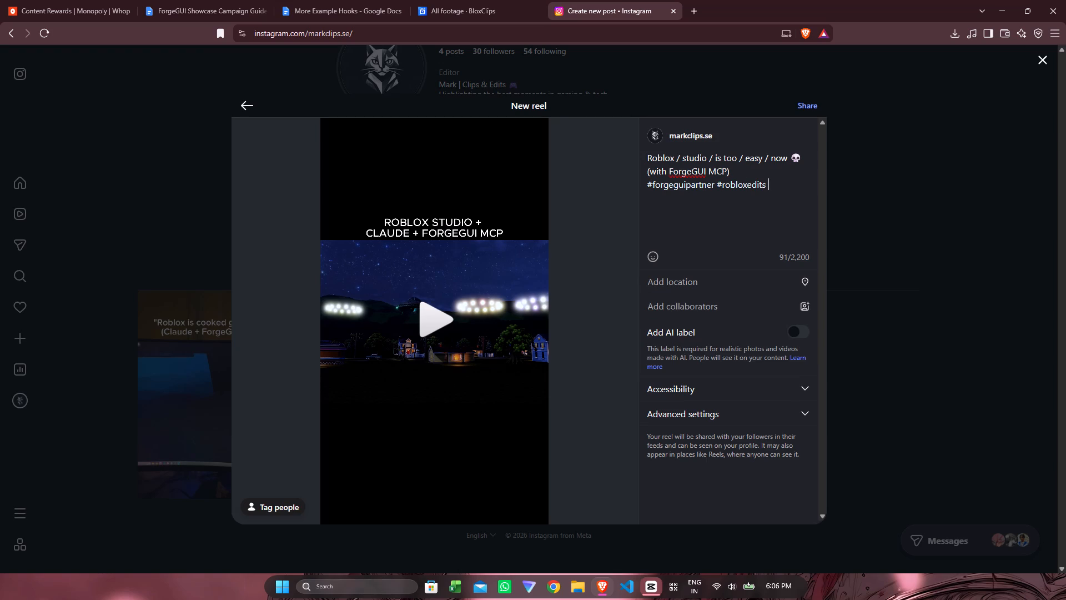
pyautogui.click(771, 184)
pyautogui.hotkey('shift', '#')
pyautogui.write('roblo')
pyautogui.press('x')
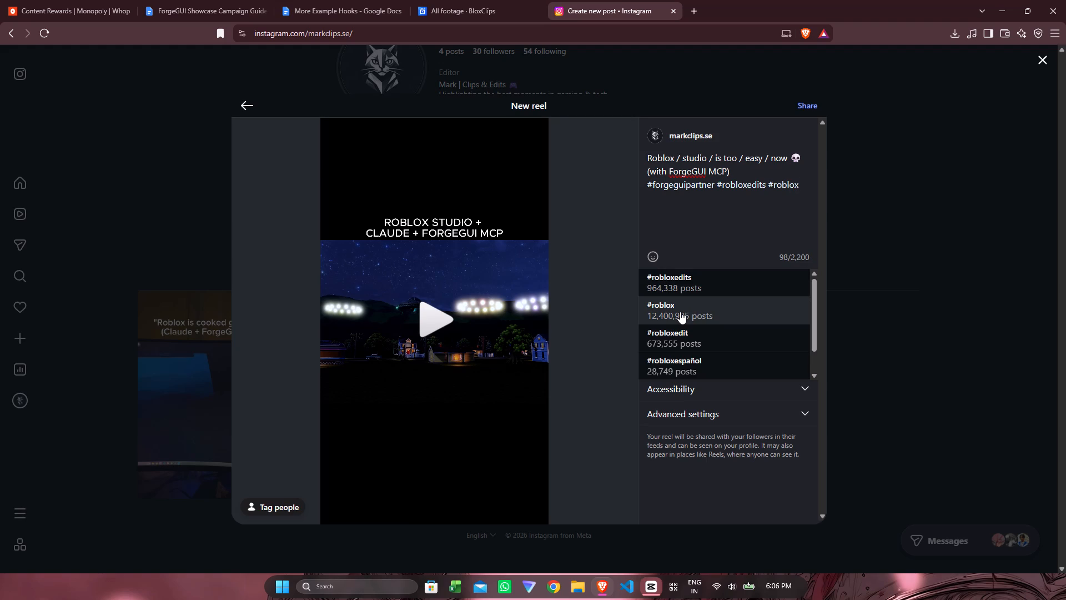
pyautogui.click(680, 312)
pyautogui.click(675, 204)
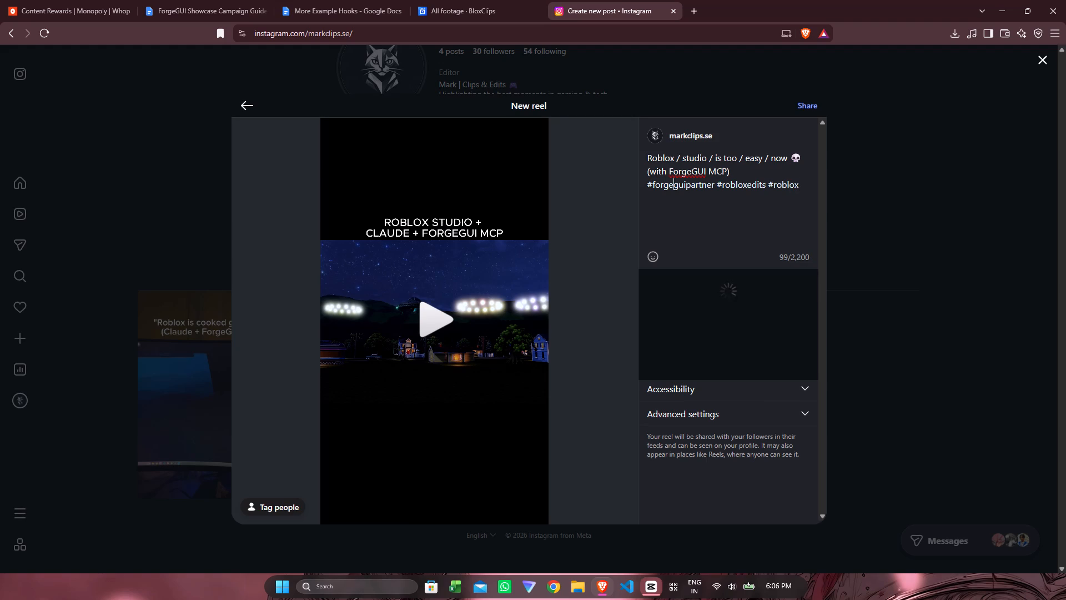
pyautogui.click(803, 186)
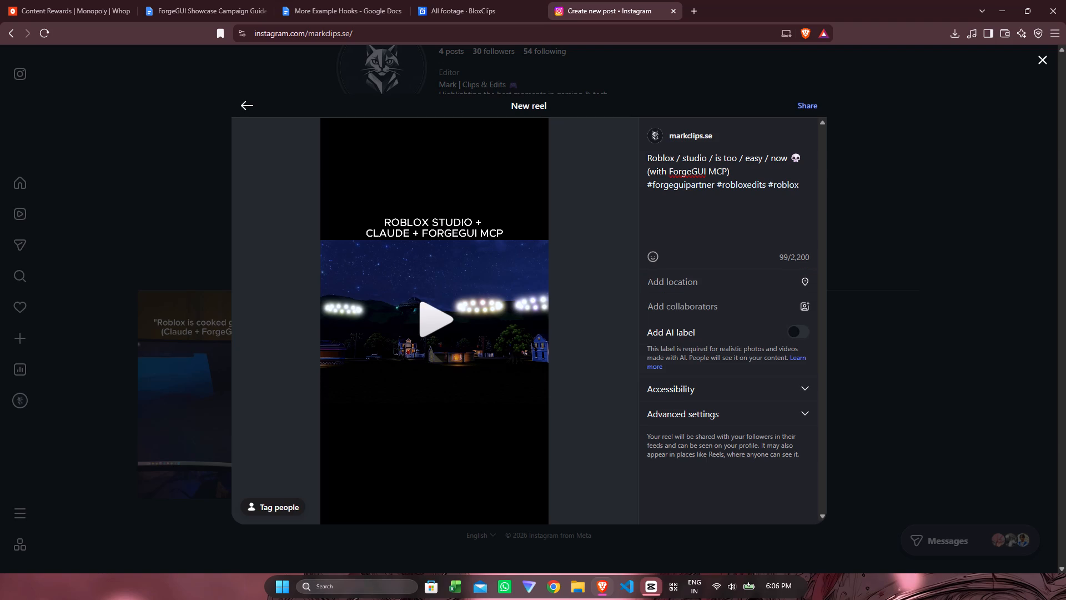
# Add the suggested hashtag #gamedev on a new line below the other hashtags in the reel's caption.
pyautogui.press('Return')
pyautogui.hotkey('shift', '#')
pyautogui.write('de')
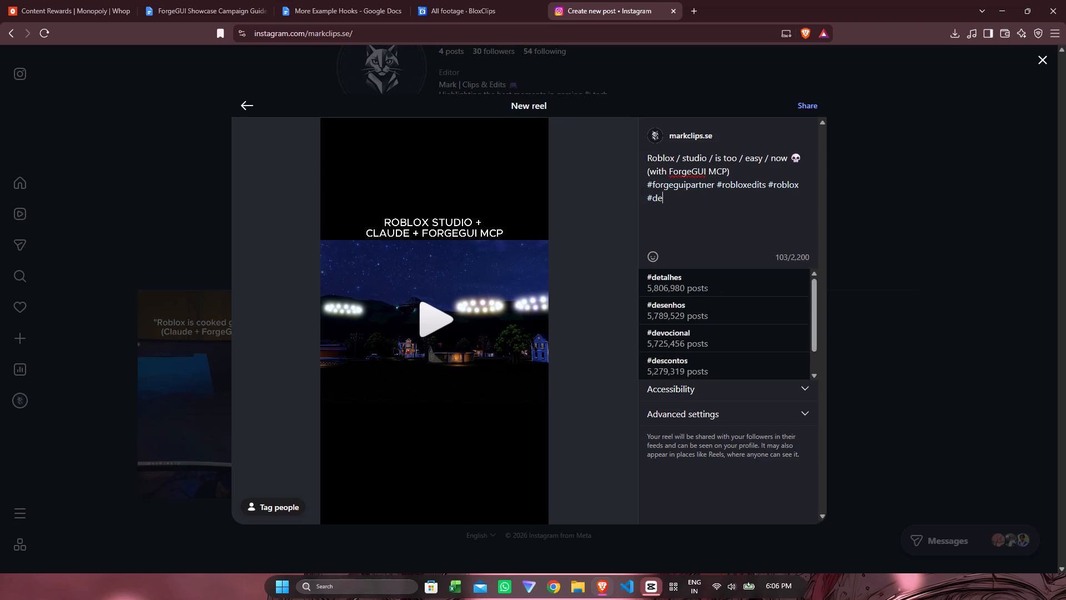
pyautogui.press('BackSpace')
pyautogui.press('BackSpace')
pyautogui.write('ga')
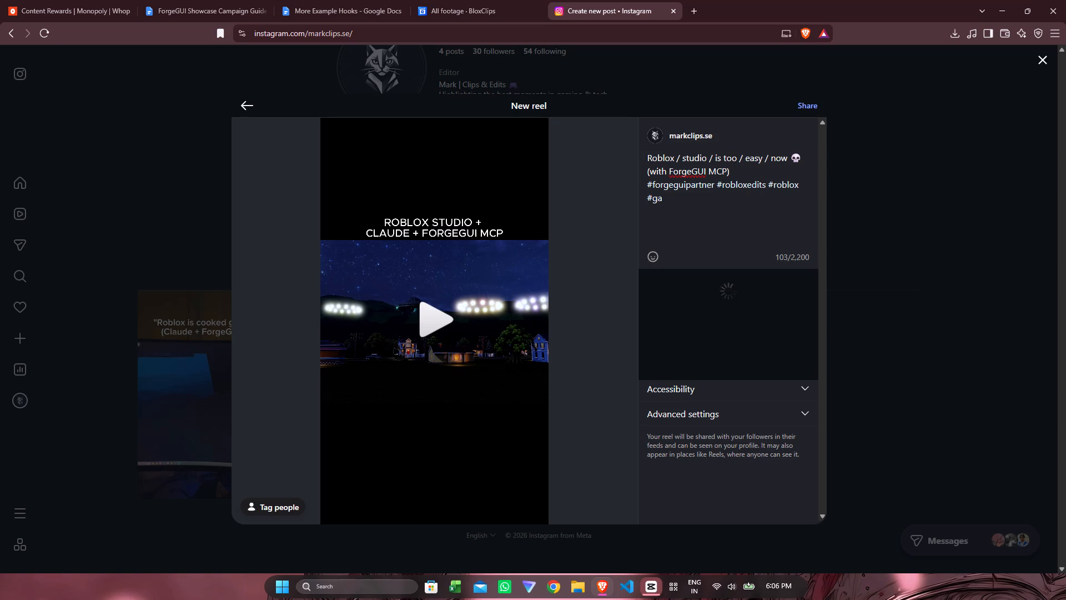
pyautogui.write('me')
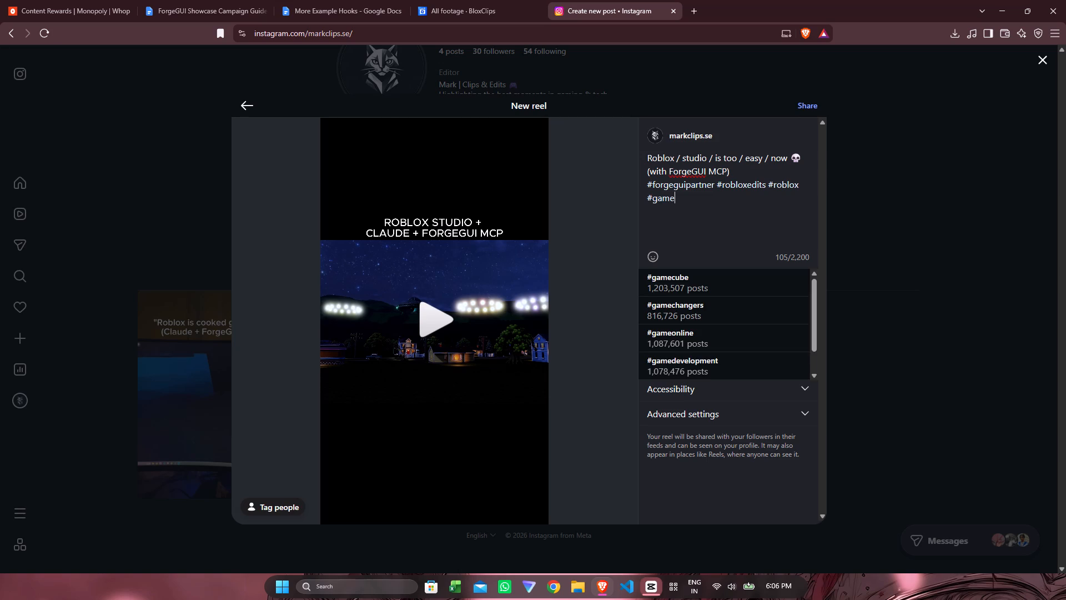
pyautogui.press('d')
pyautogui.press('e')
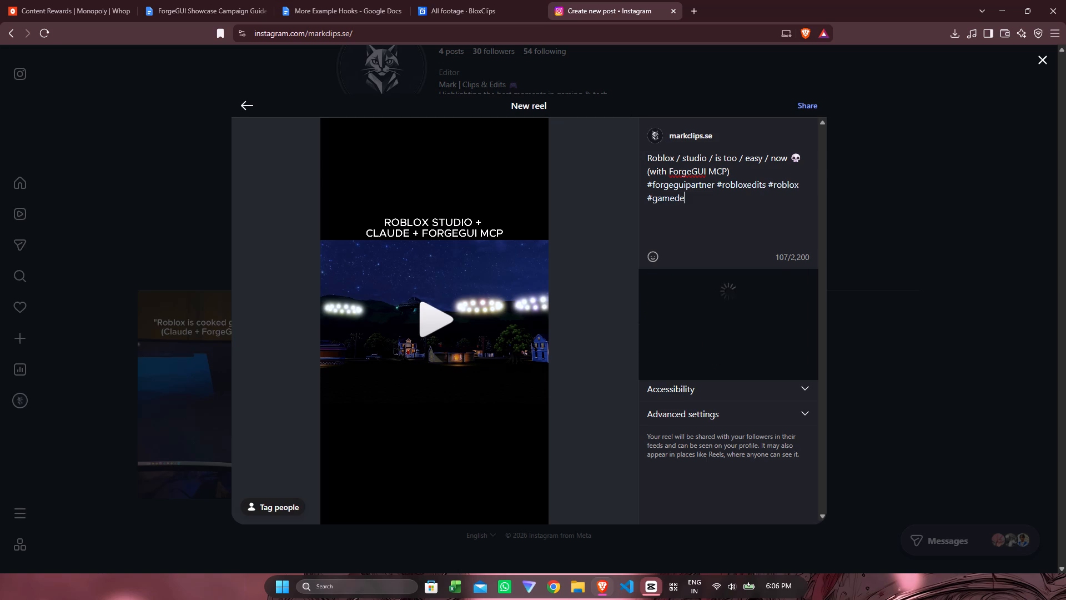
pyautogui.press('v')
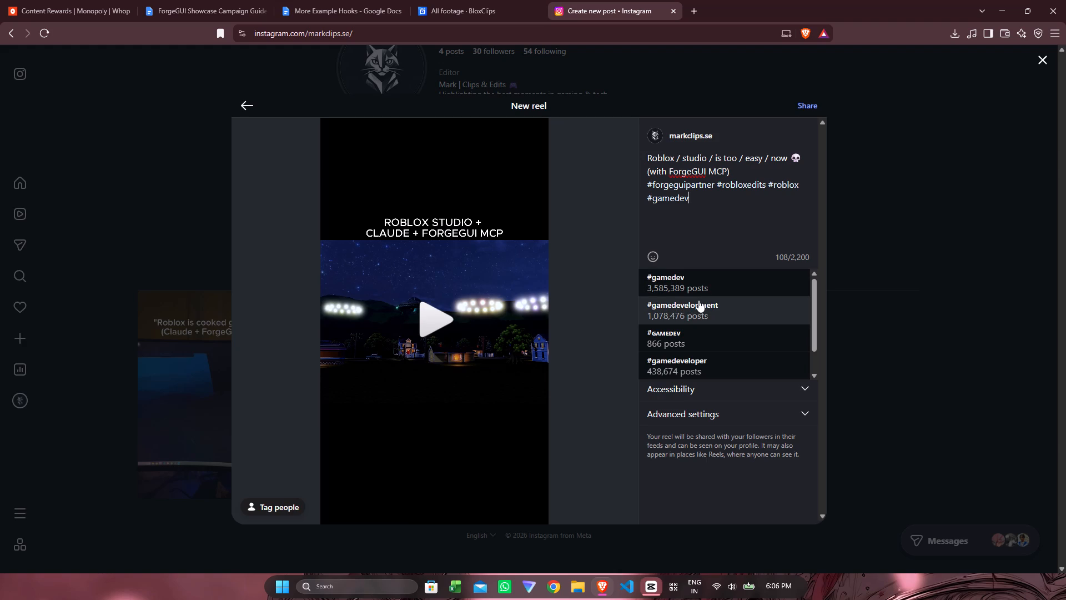
pyautogui.click(692, 281)
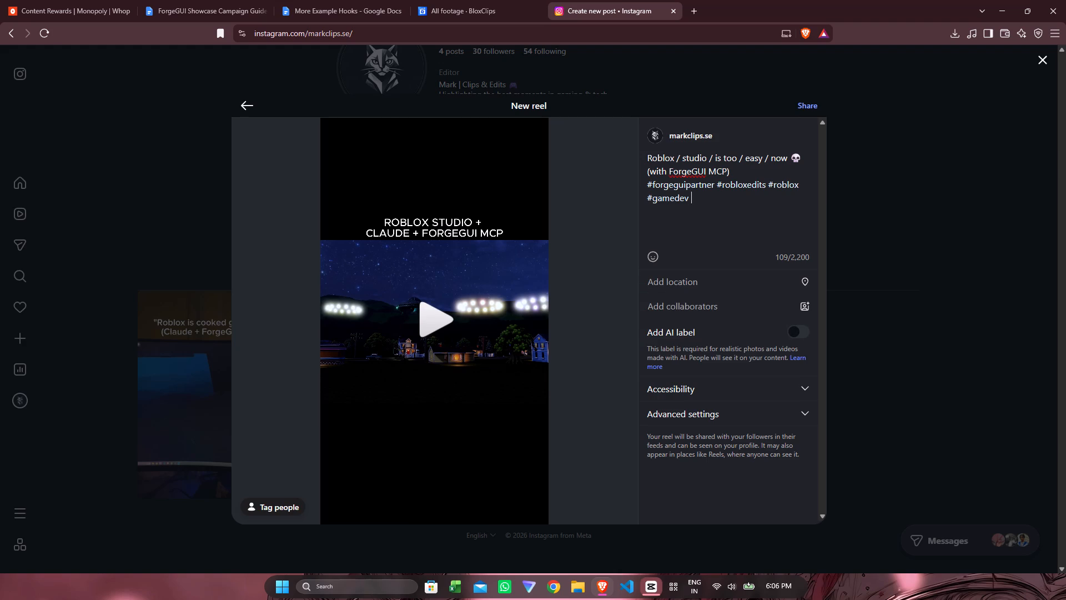
# Share the new reel with its finished caption and hashtags to the Instagram profile.
pyautogui.scroll(-1, 704, 242)
pyautogui.click(803, 107)
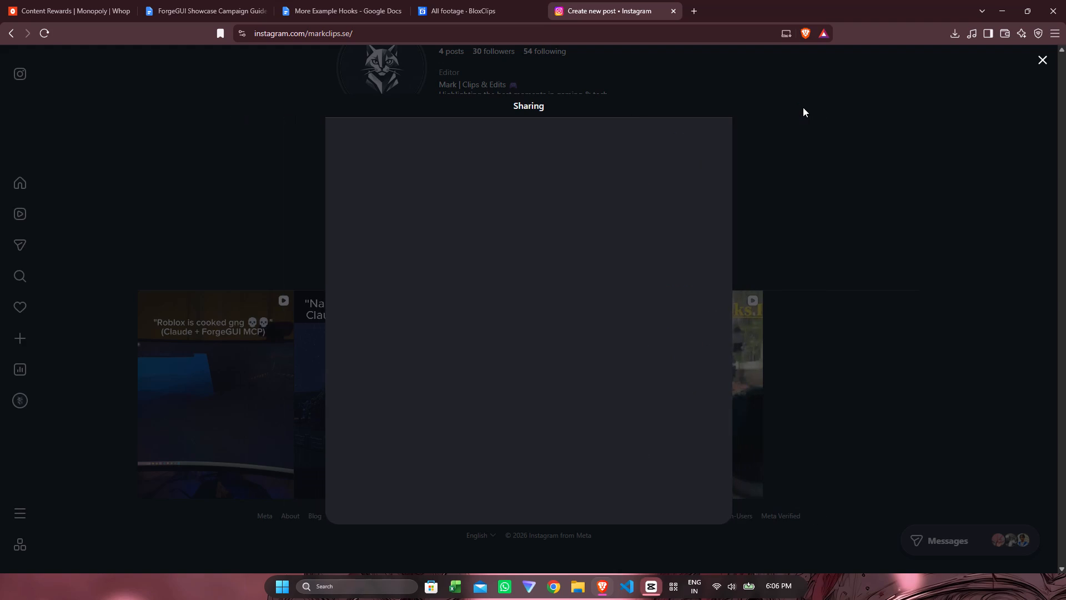
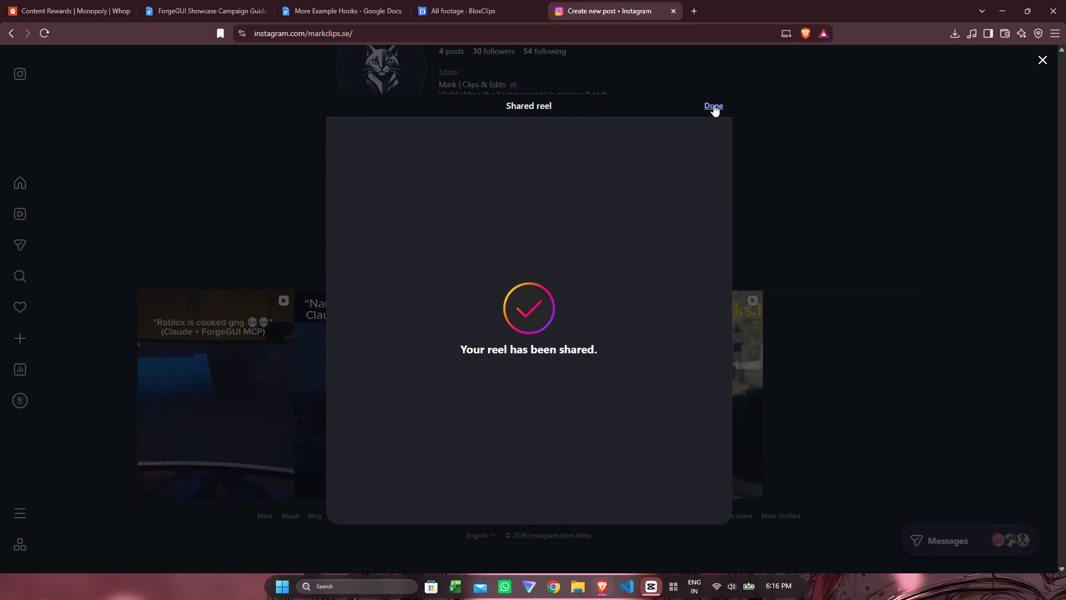
# Close the sharing confirmation, open the newly published ROBLOX STUDIO + CLAUDE + FORGEGUI MCP reel from the profile grid and copy its link.
pyautogui.click(713, 104)
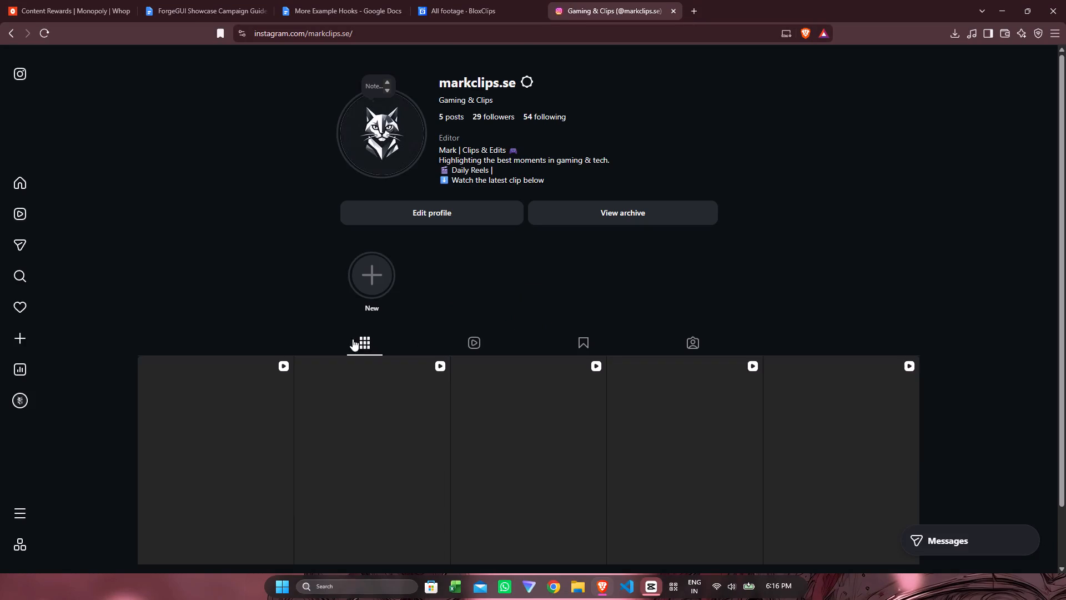
pyautogui.scroll(-2, 285, 383)
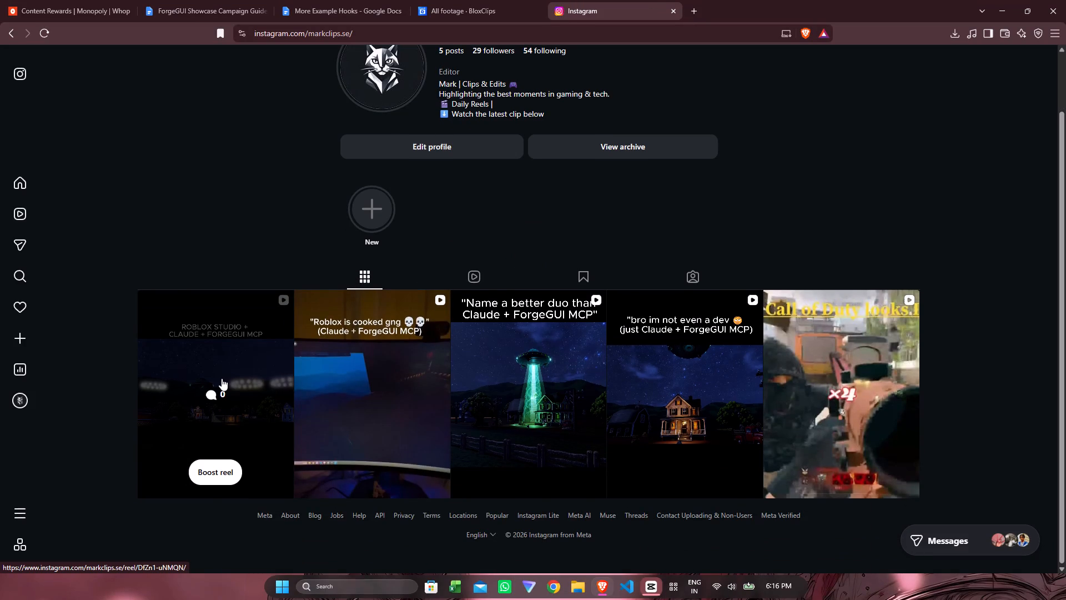
pyautogui.click(222, 378)
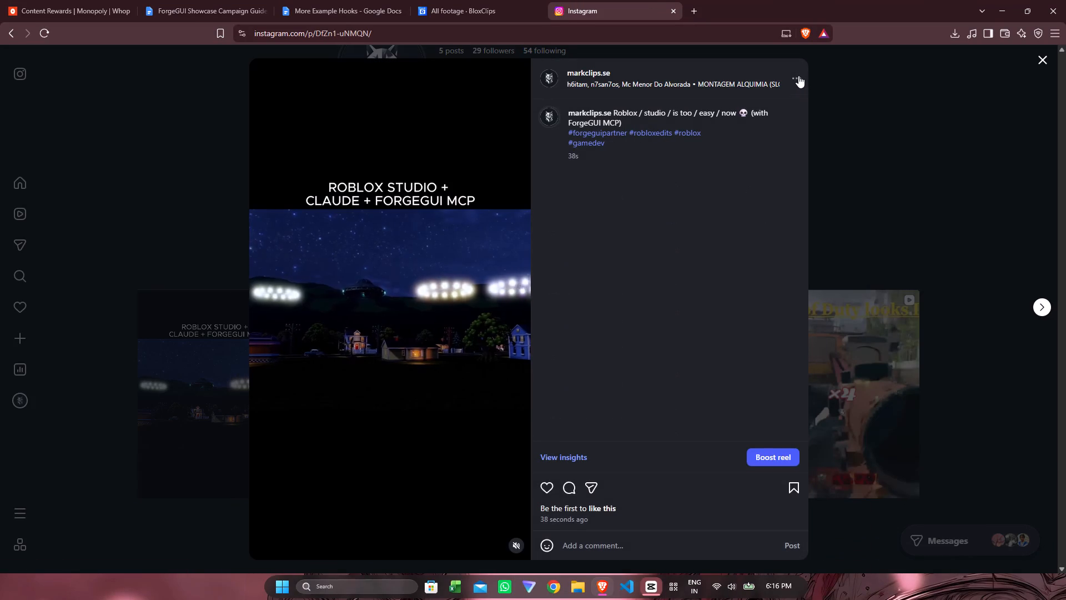
pyautogui.click(797, 74)
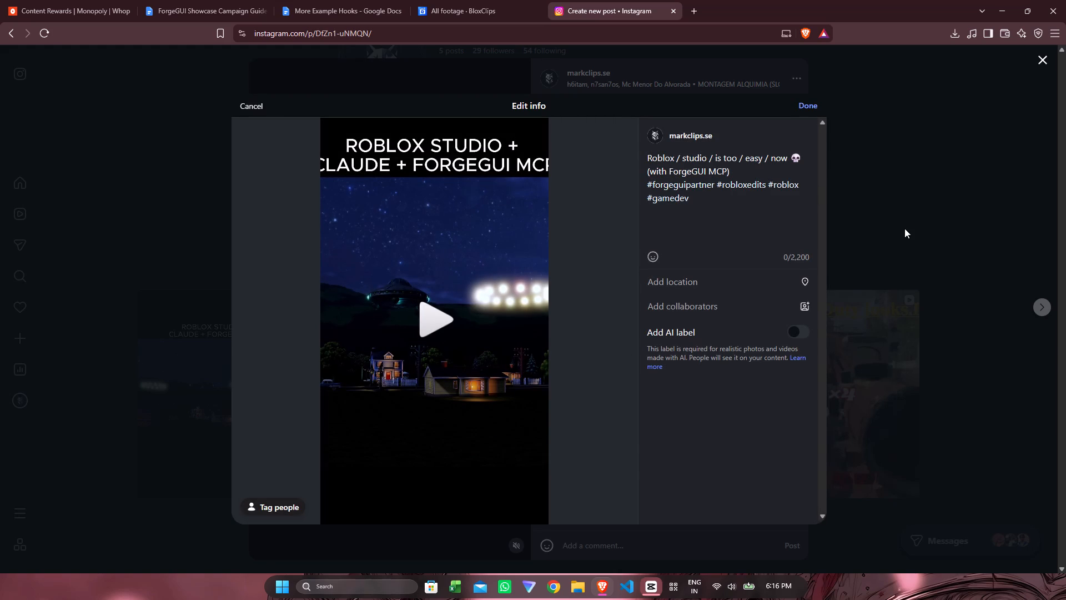
pyautogui.click(904, 228)
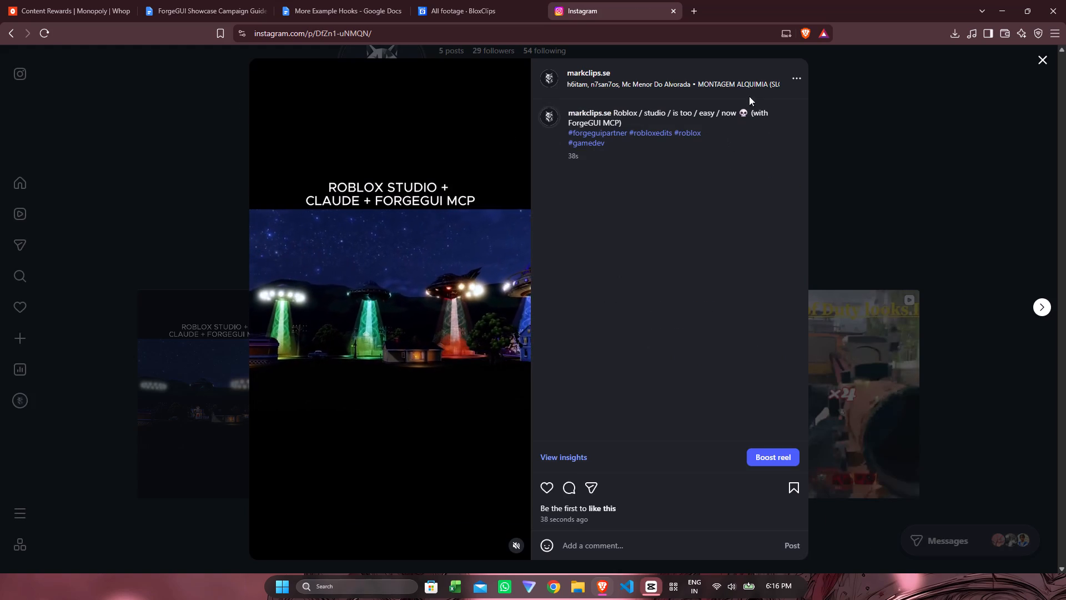
pyautogui.click(792, 75)
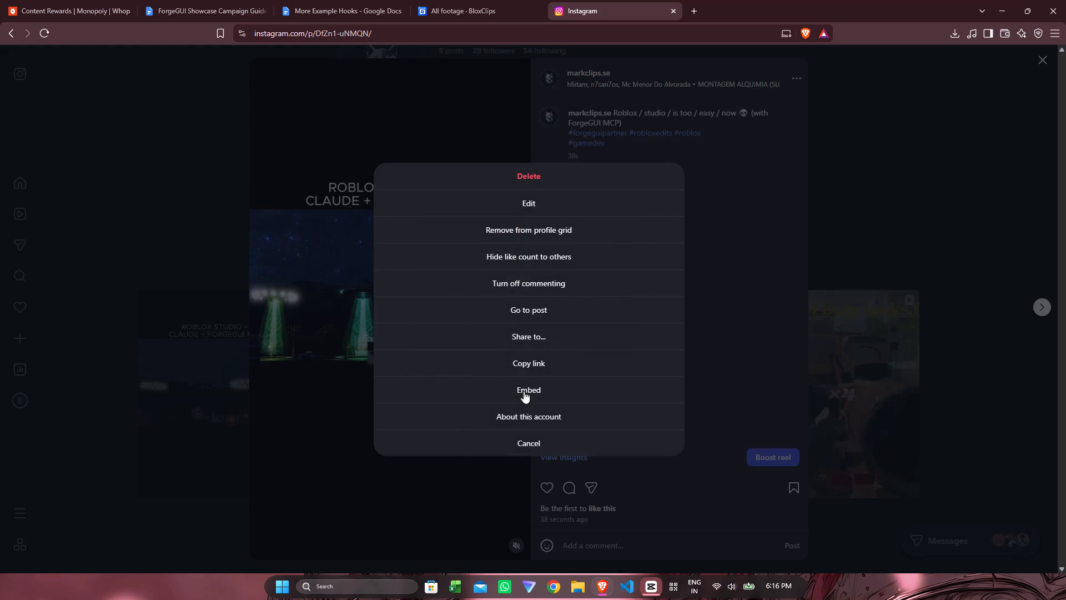
pyautogui.click(531, 367)
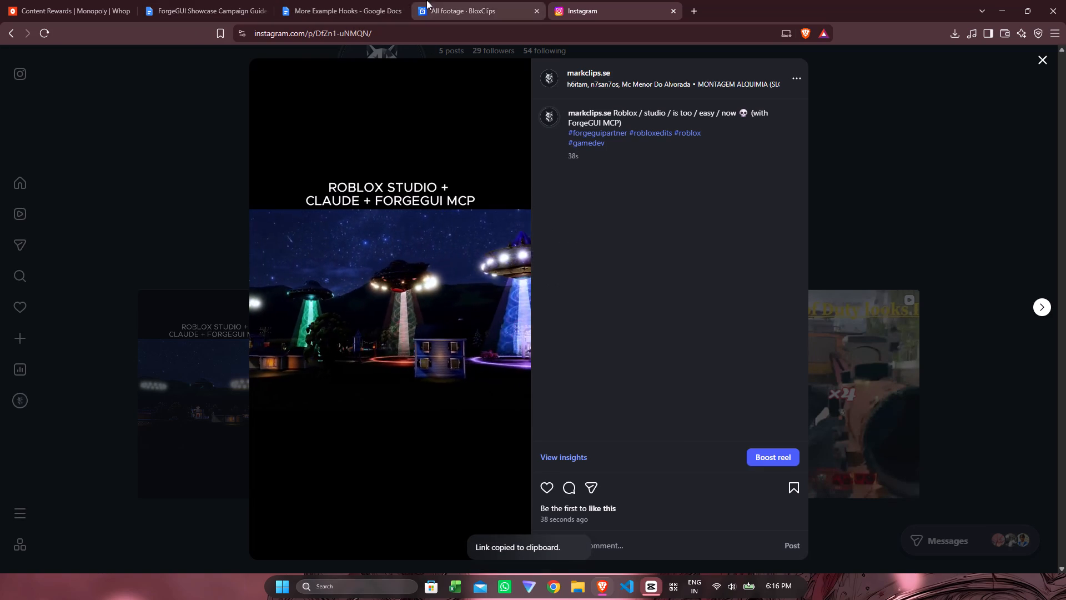
# Submit the new reel to the ForgeGUI Showcase Clipping campaign on Whop, accepting the clip requirements, and skip the BloxClips Discord invitation.
pyautogui.click(88, 2)
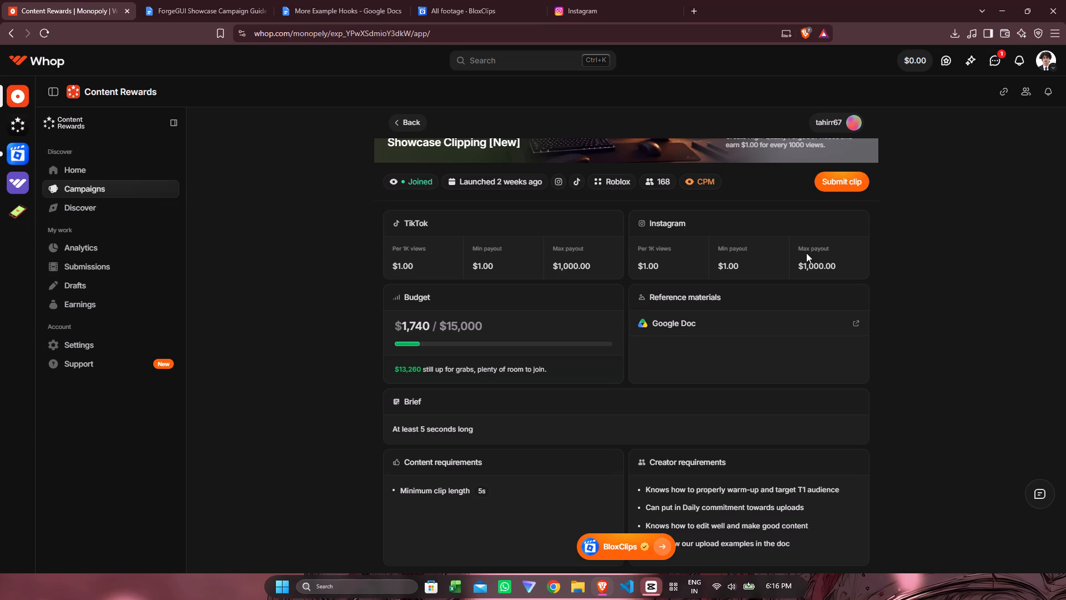
pyautogui.scroll(4, 771, 257)
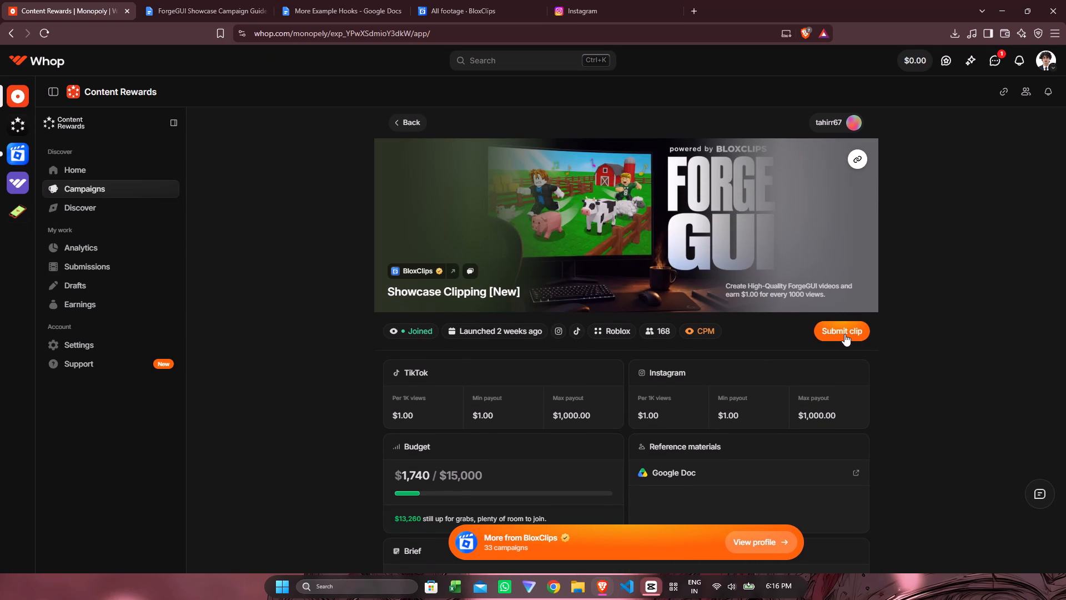
pyautogui.click(844, 334)
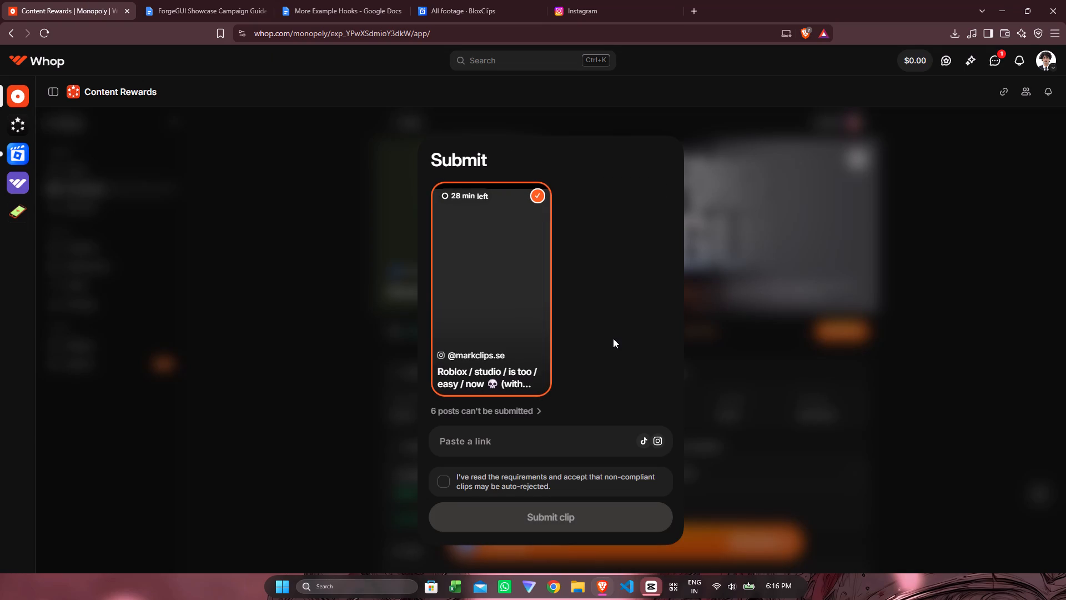
pyautogui.click(447, 479)
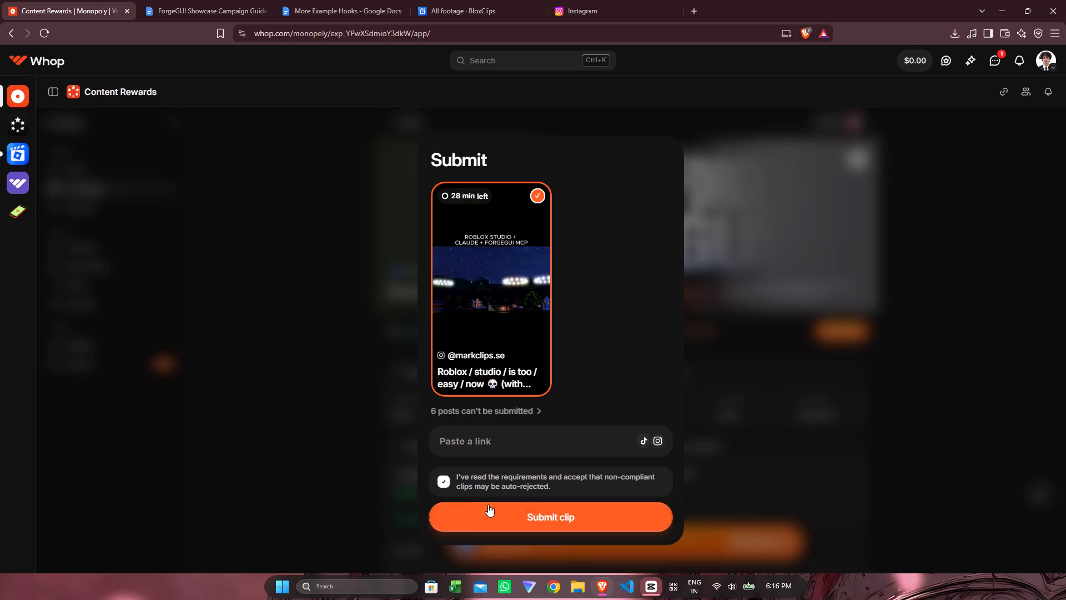
pyautogui.click(508, 517)
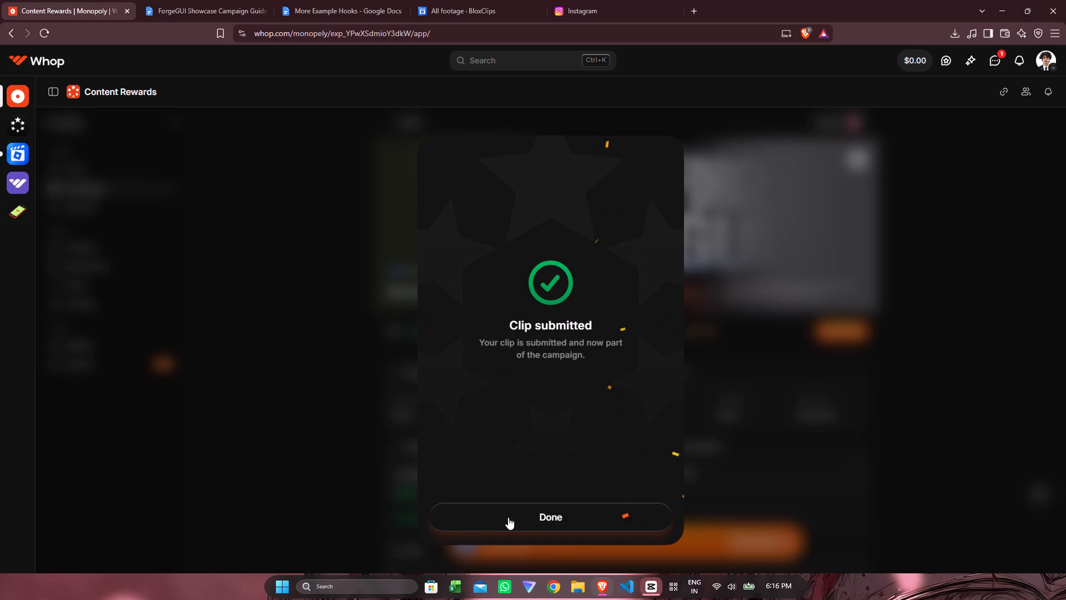
pyautogui.click(508, 517)
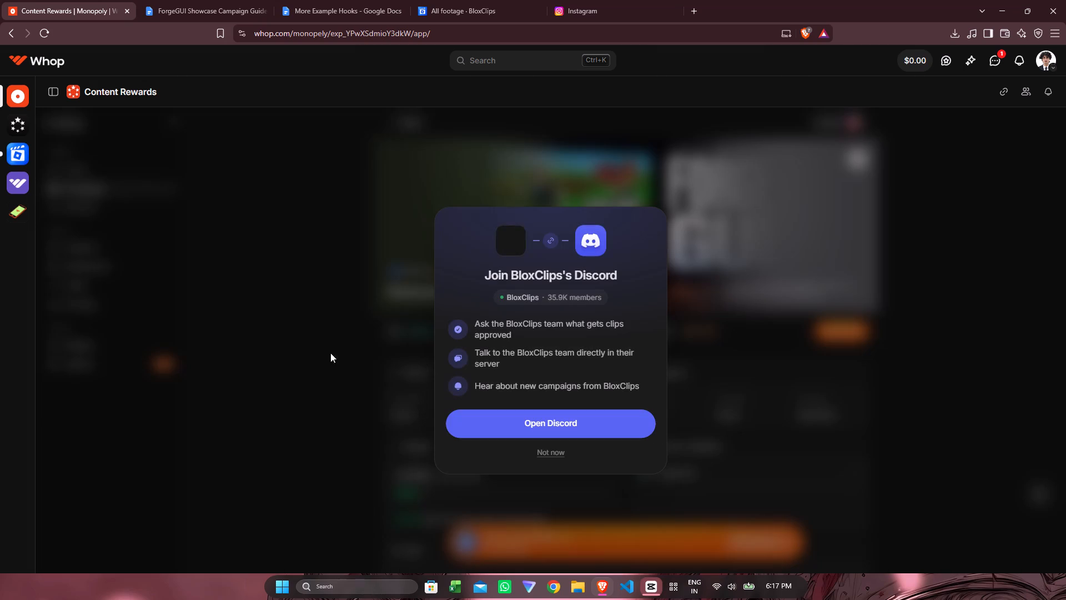
pyautogui.click(559, 448)
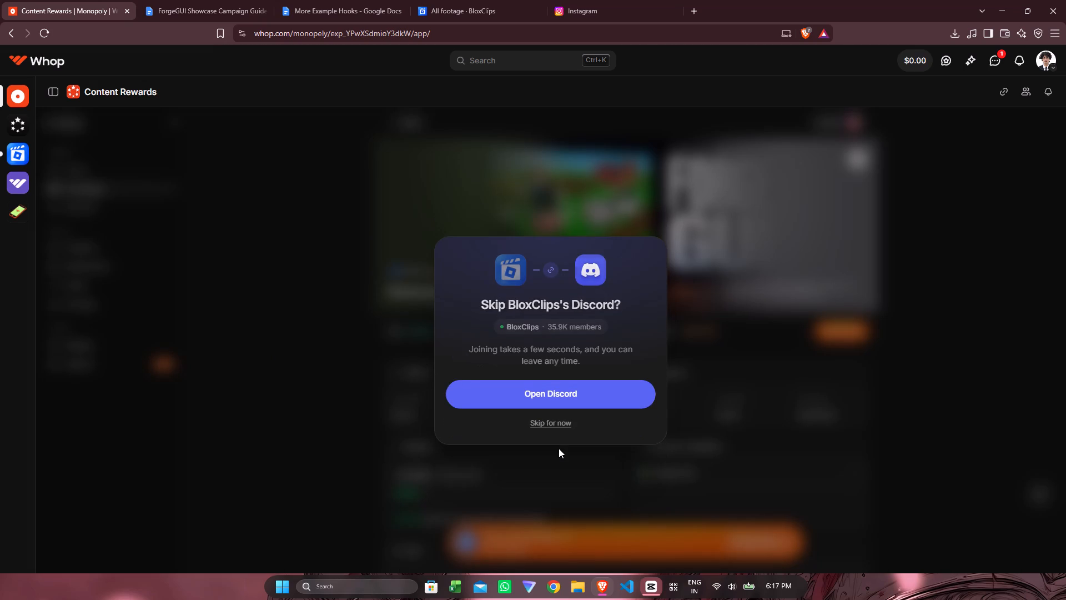
pyautogui.click(545, 424)
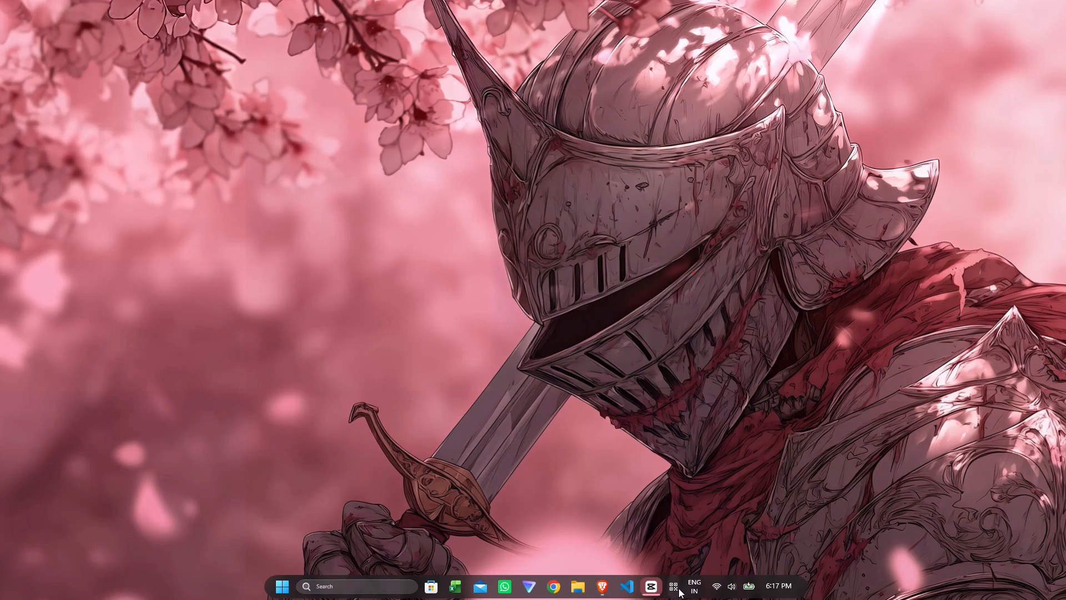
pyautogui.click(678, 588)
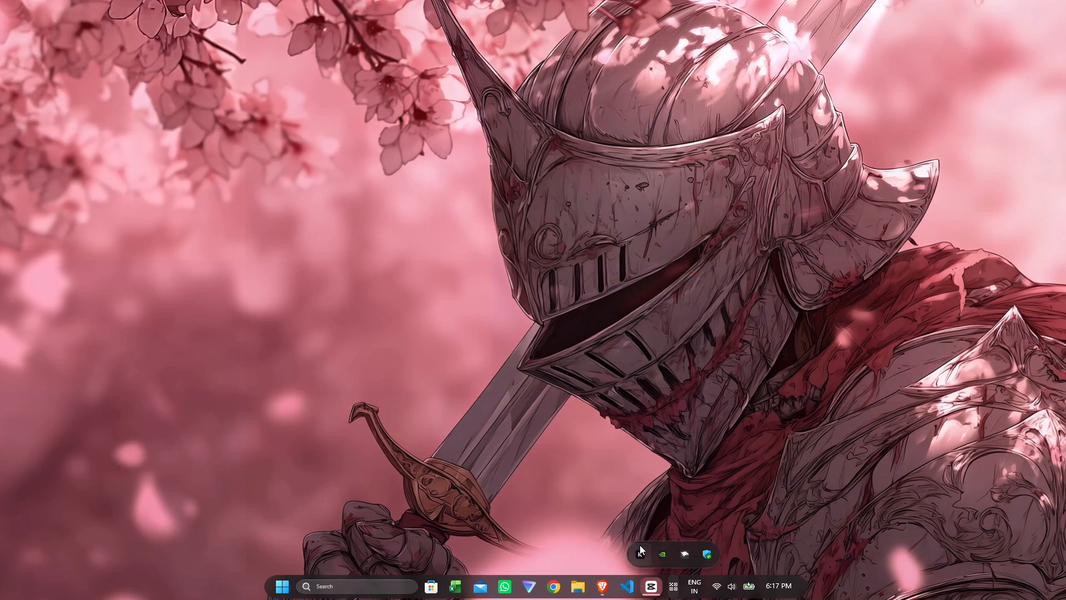